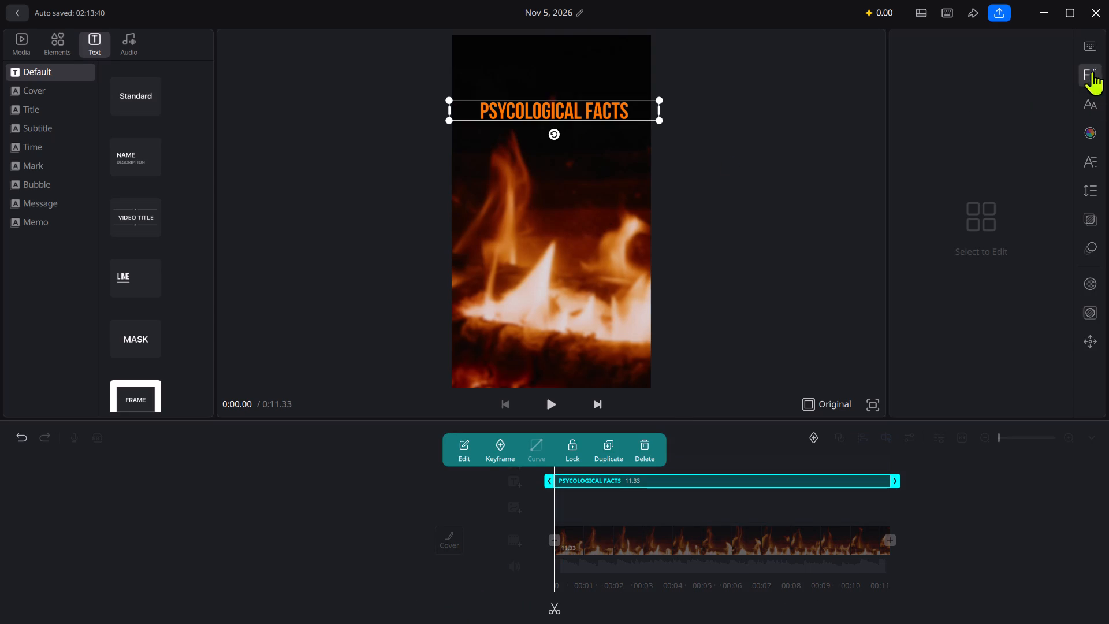
click(1097, 50)
click(969, 110)
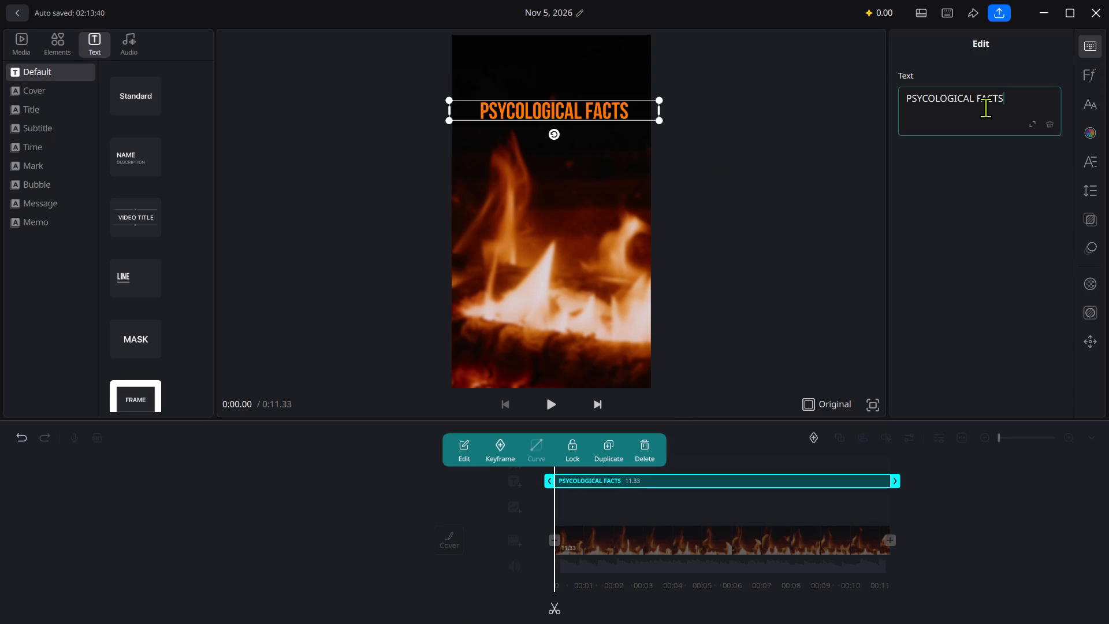
key(ctrl+a)
key(ctrl+v)
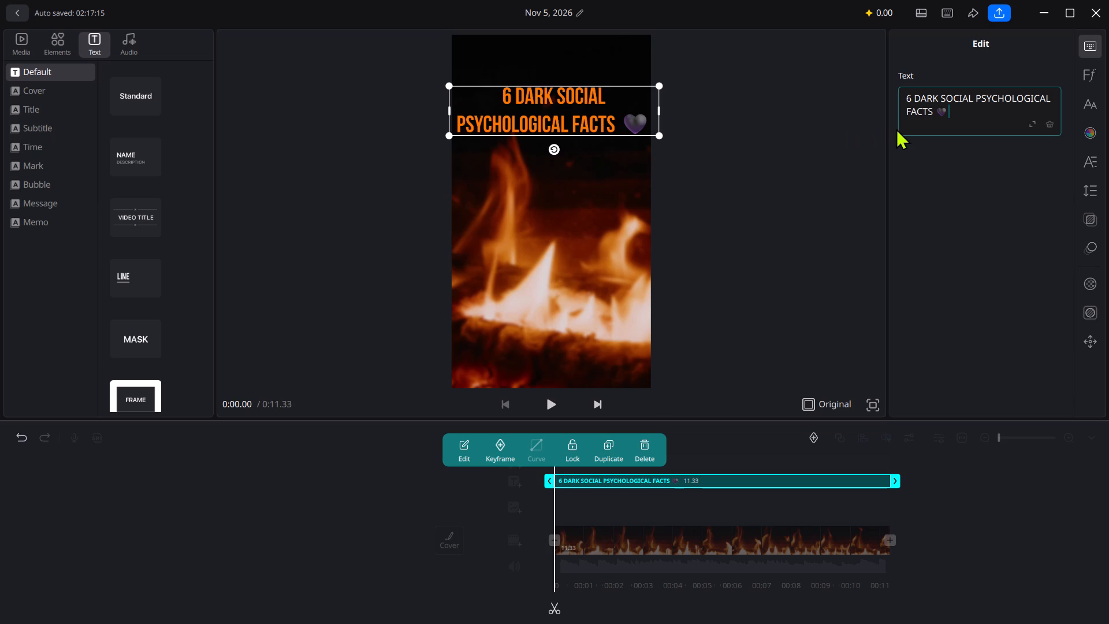
key(BackSpace)
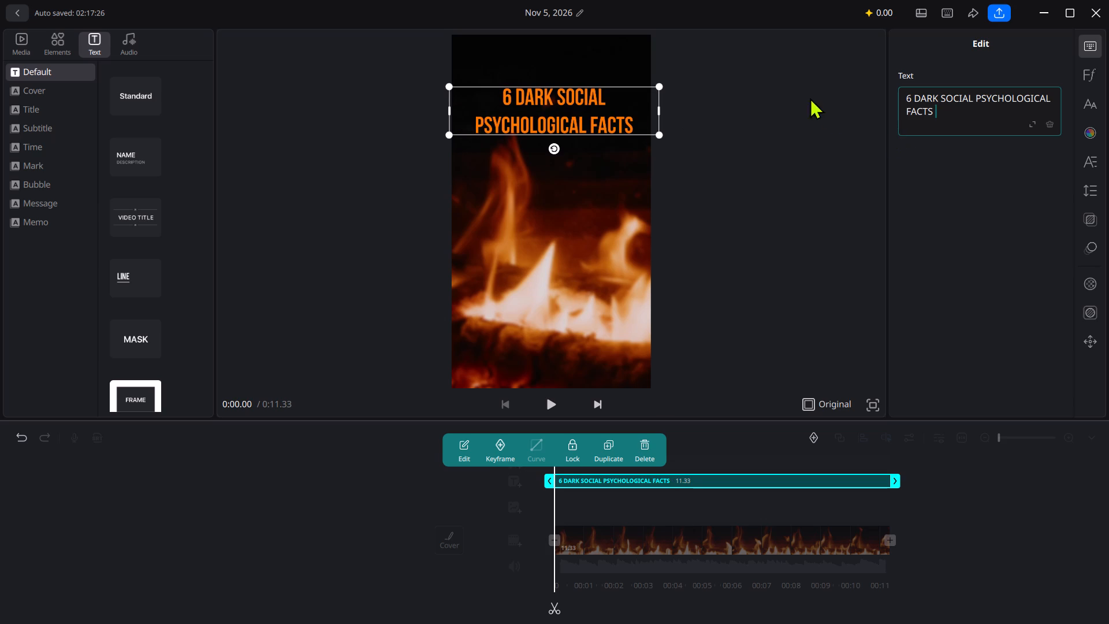
Scale the title text down slightly in the video preview.
drag(660, 135, 647, 129)
drag(647, 129, 642, 129)
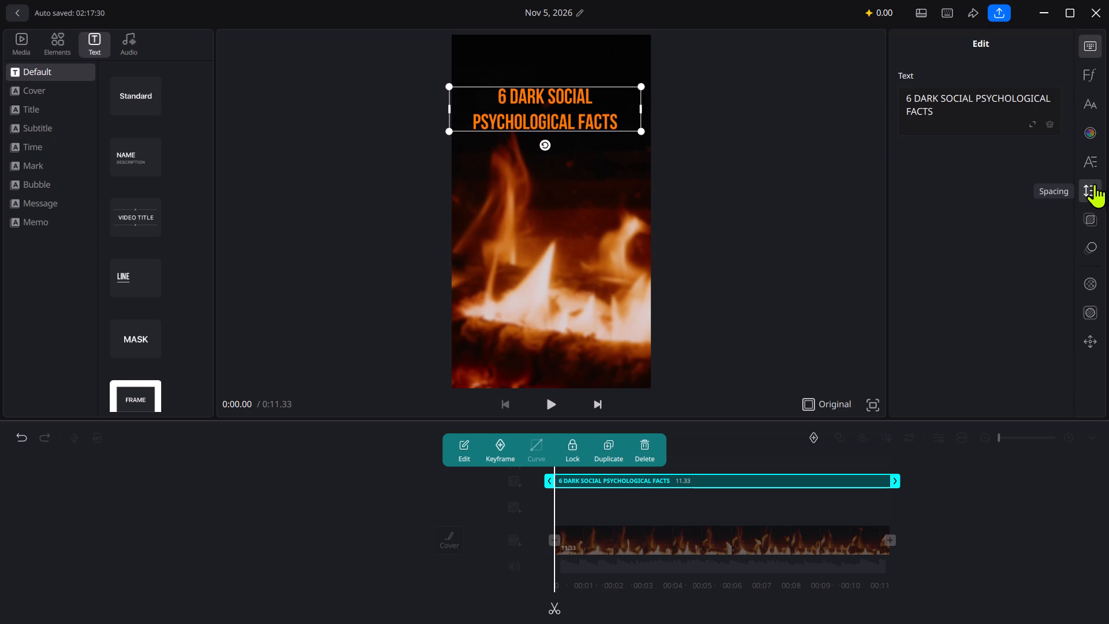
Left-align the title text and reposition it slightly higher, centred across the dark upper part of the video frame.
click(1092, 167)
click(909, 142)
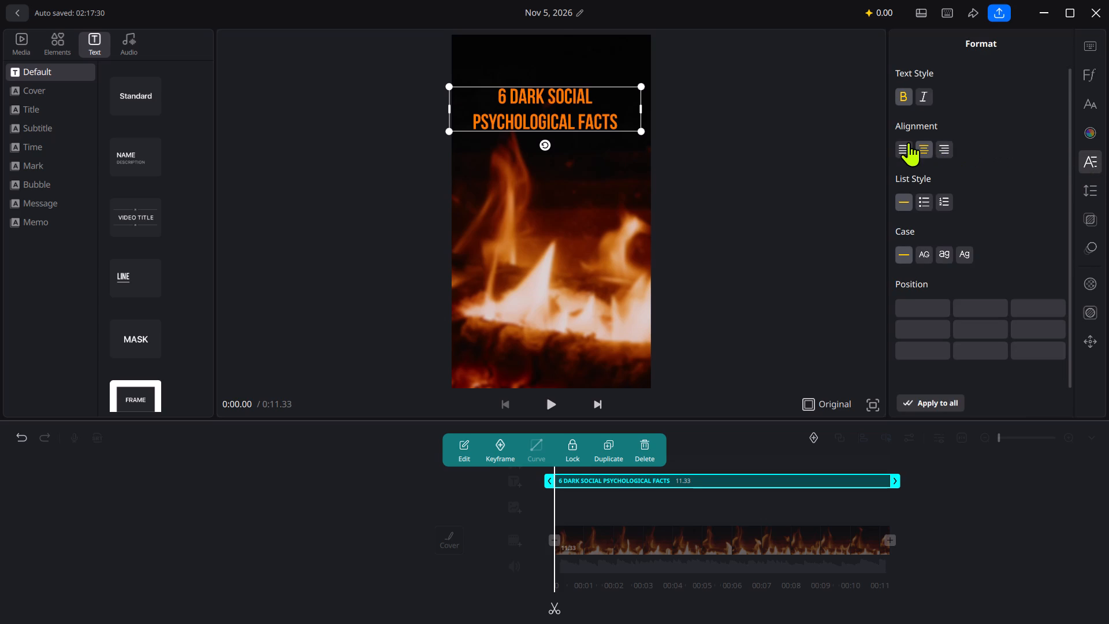
drag(504, 95, 539, 95)
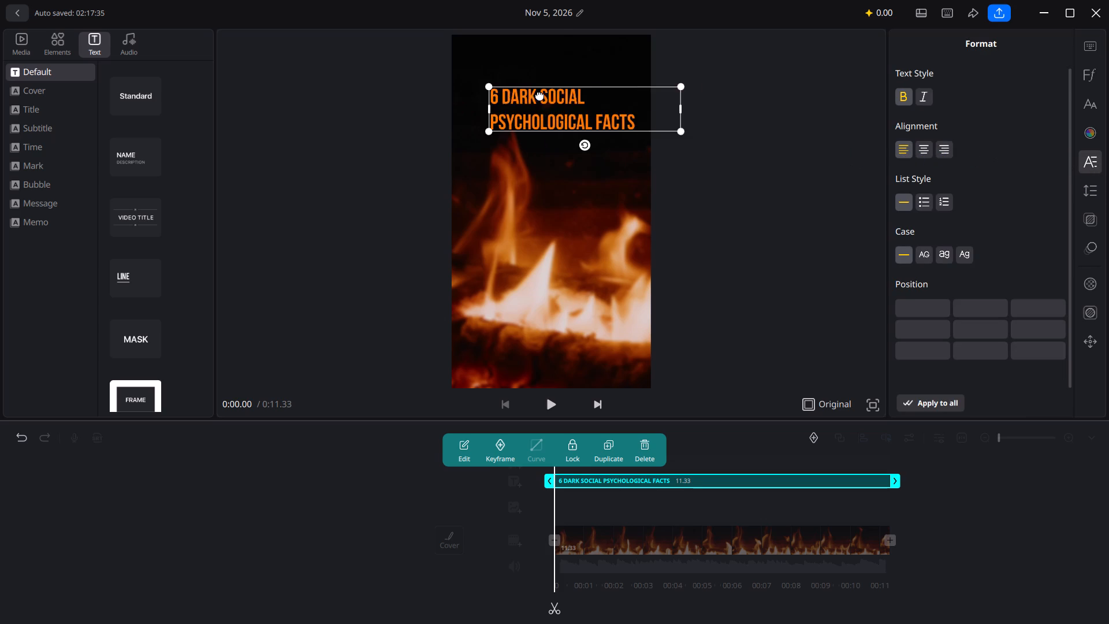
drag(539, 95, 516, 87)
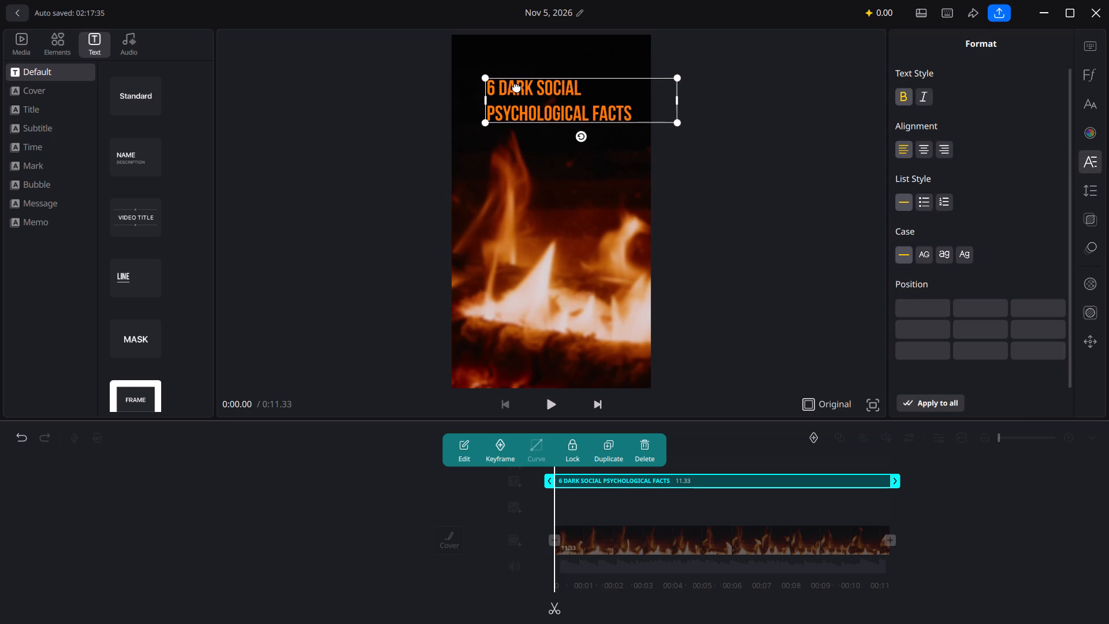
drag(516, 87, 515, 88)
click(695, 168)
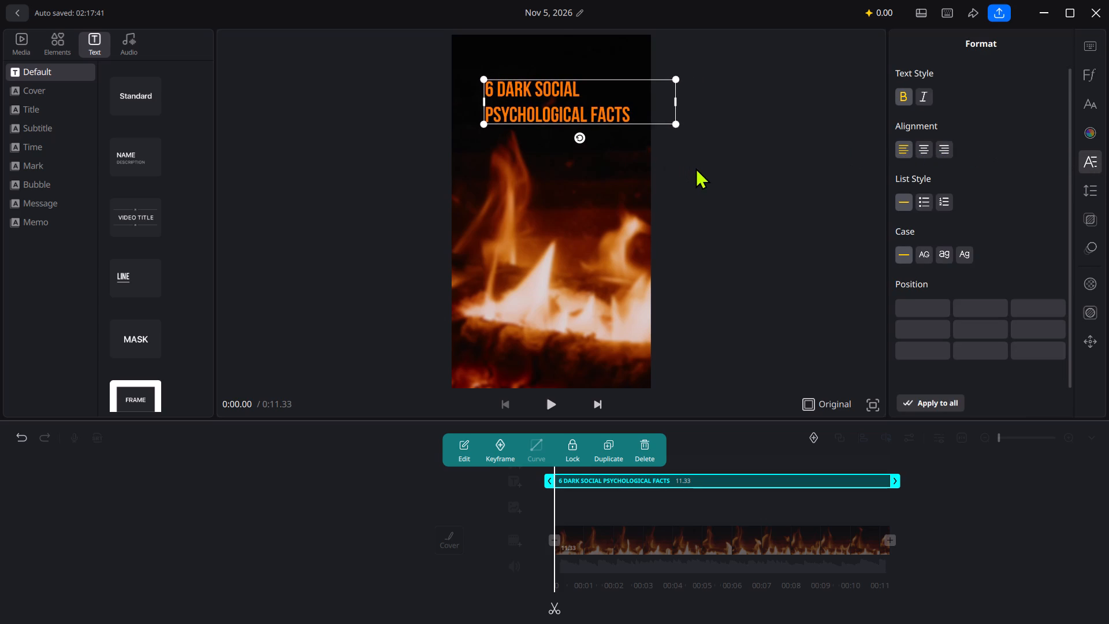
click(556, 113)
click(726, 165)
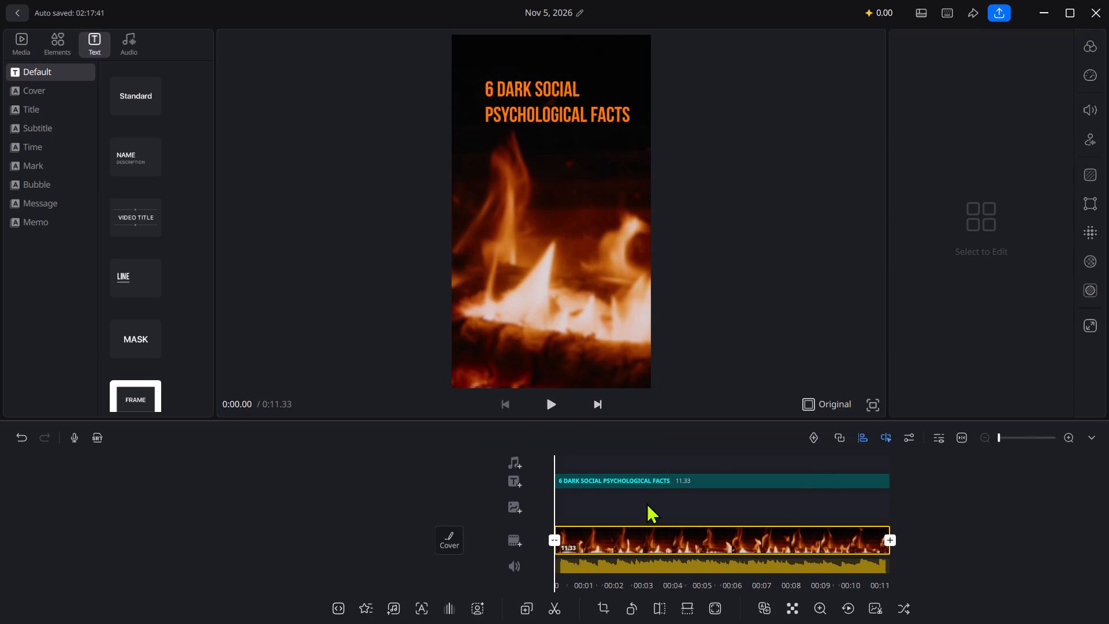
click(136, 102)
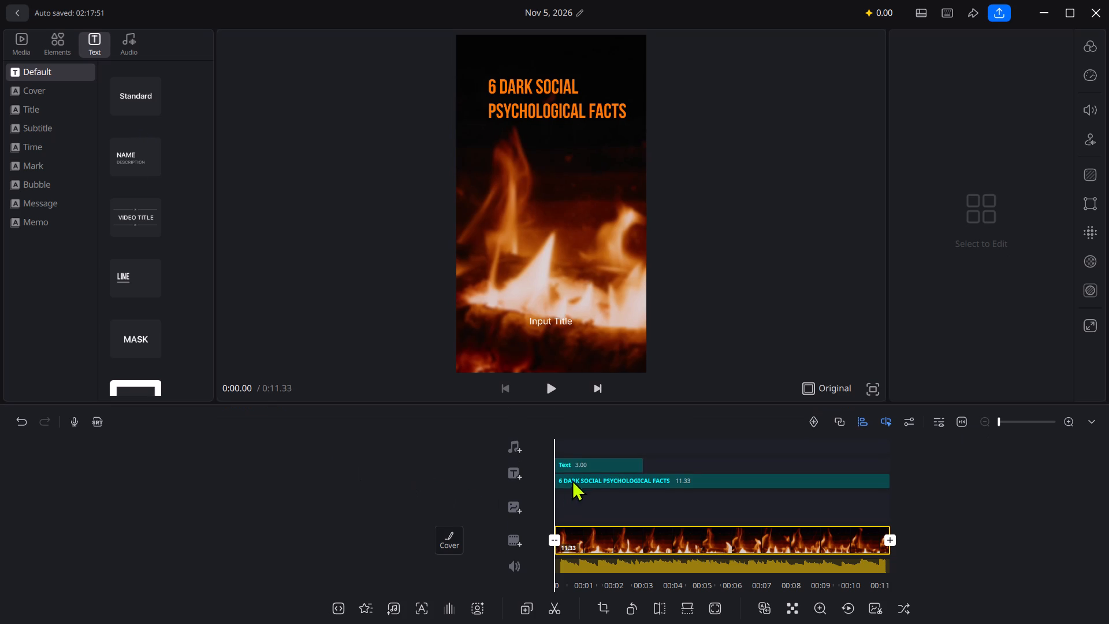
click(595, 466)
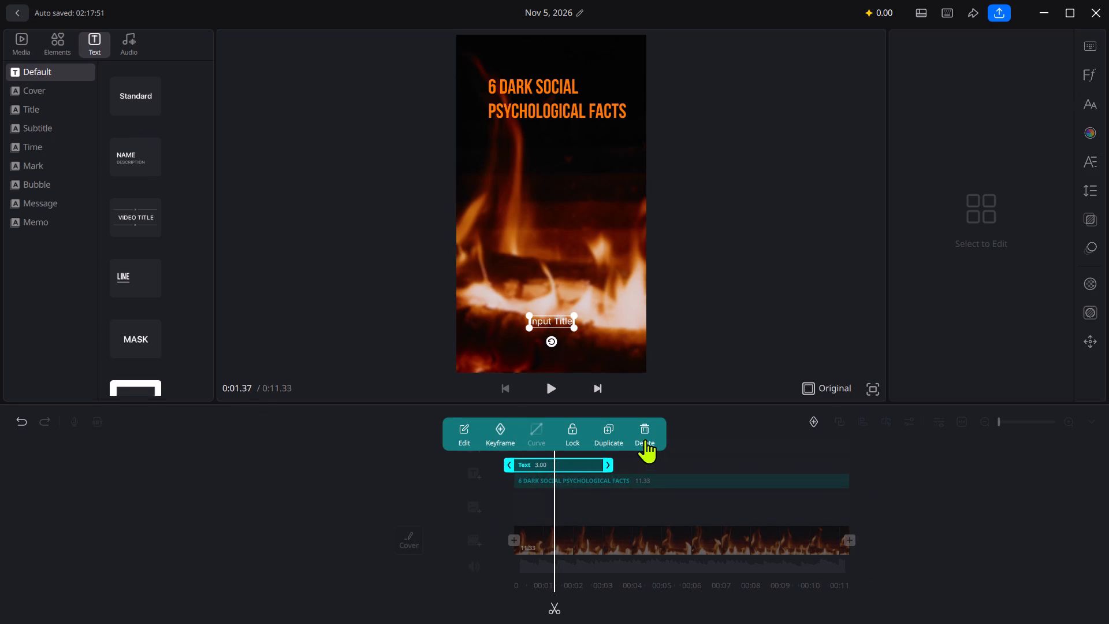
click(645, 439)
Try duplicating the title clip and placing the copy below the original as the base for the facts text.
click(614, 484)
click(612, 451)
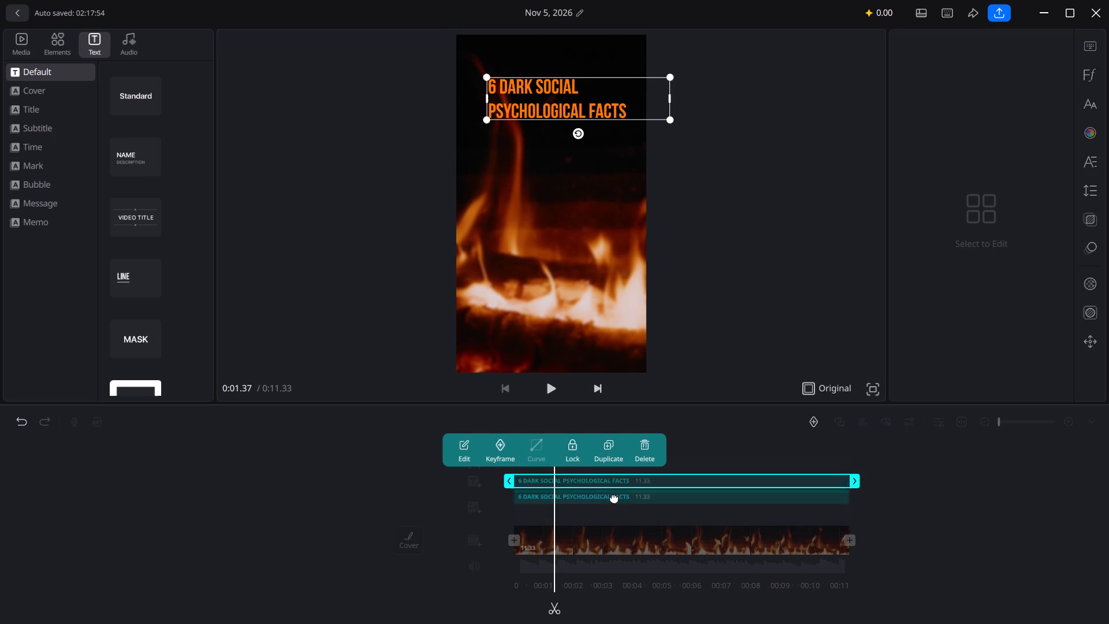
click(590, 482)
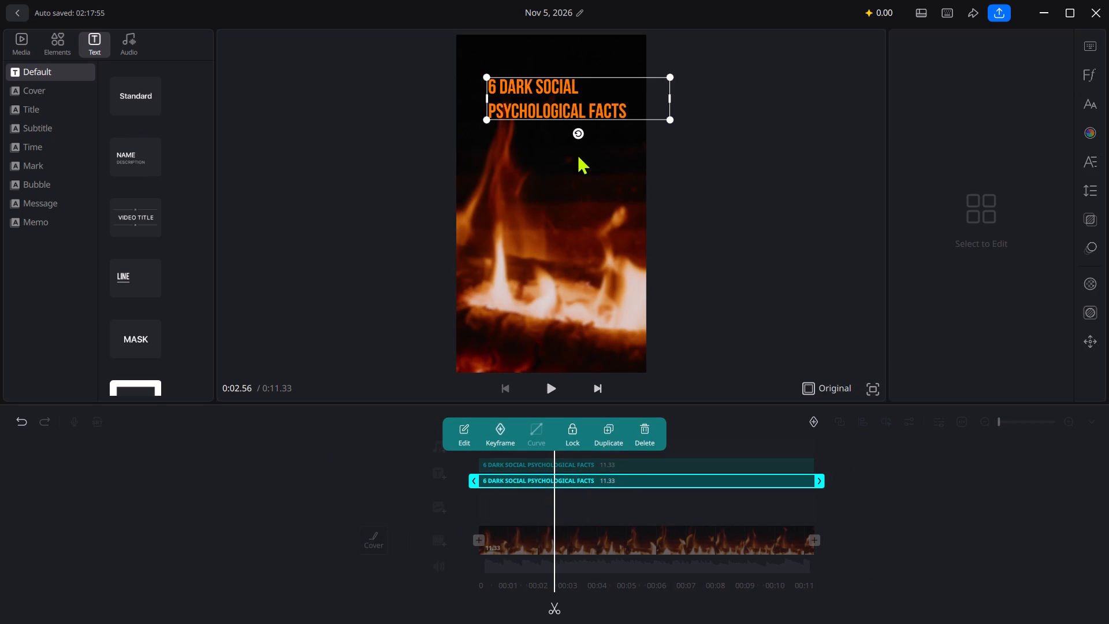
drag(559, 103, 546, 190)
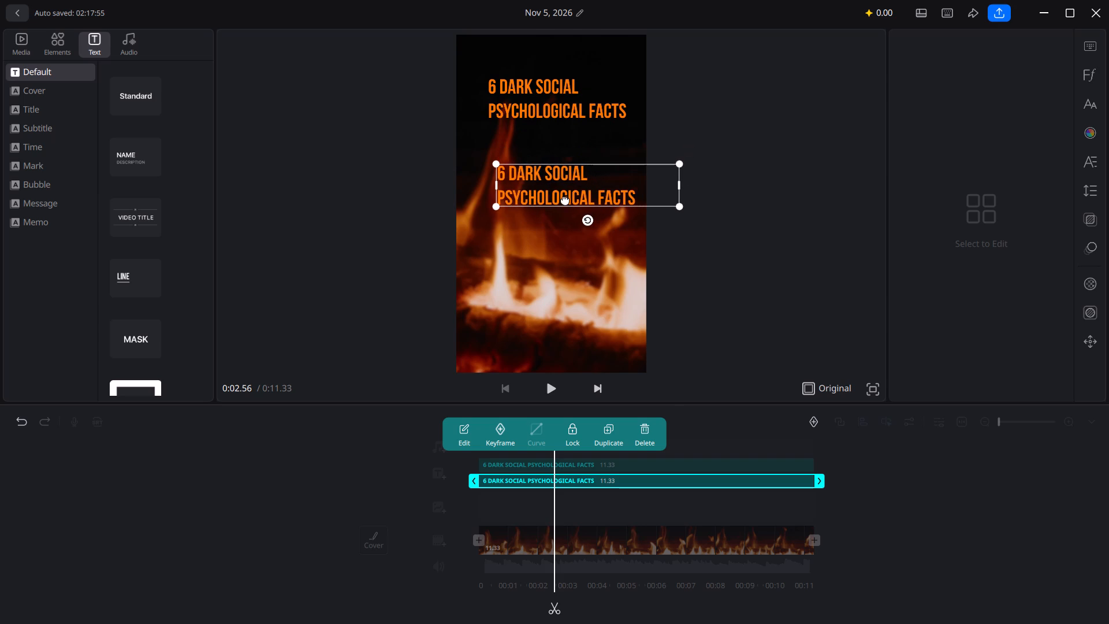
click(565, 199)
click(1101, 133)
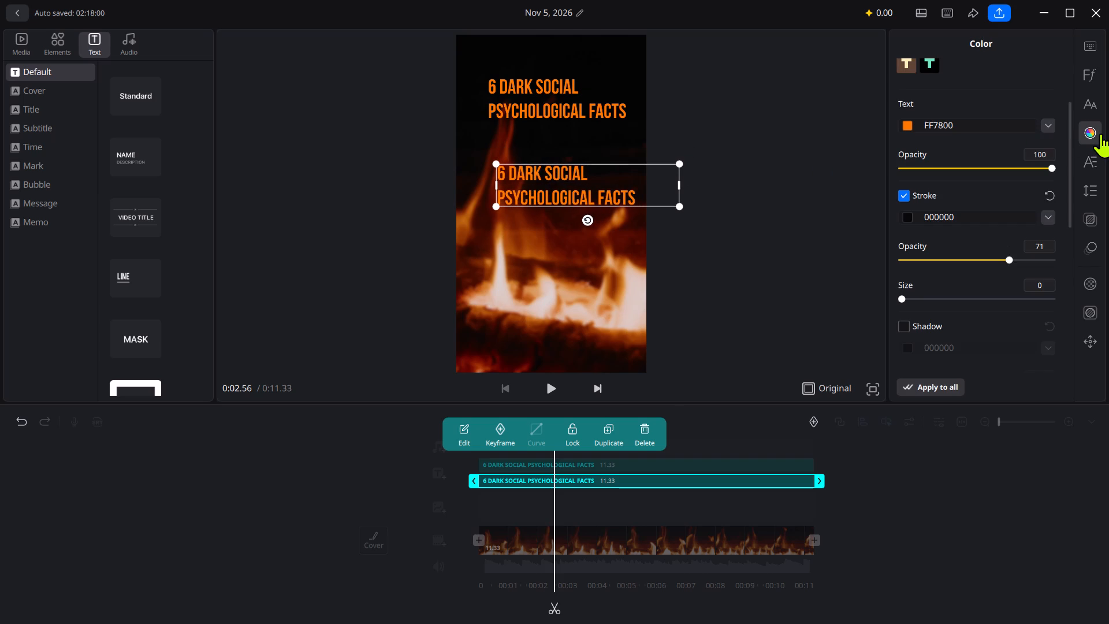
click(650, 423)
Add a Standard text clip above the title's track and move it to the start of the timeline.
click(137, 90)
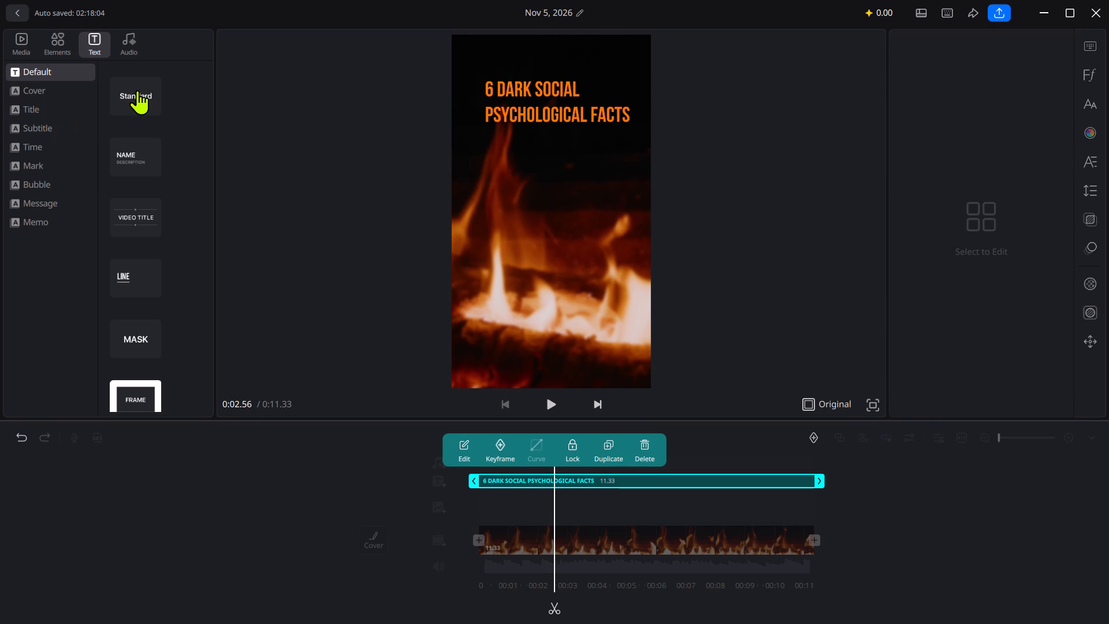
drag(583, 465, 539, 462)
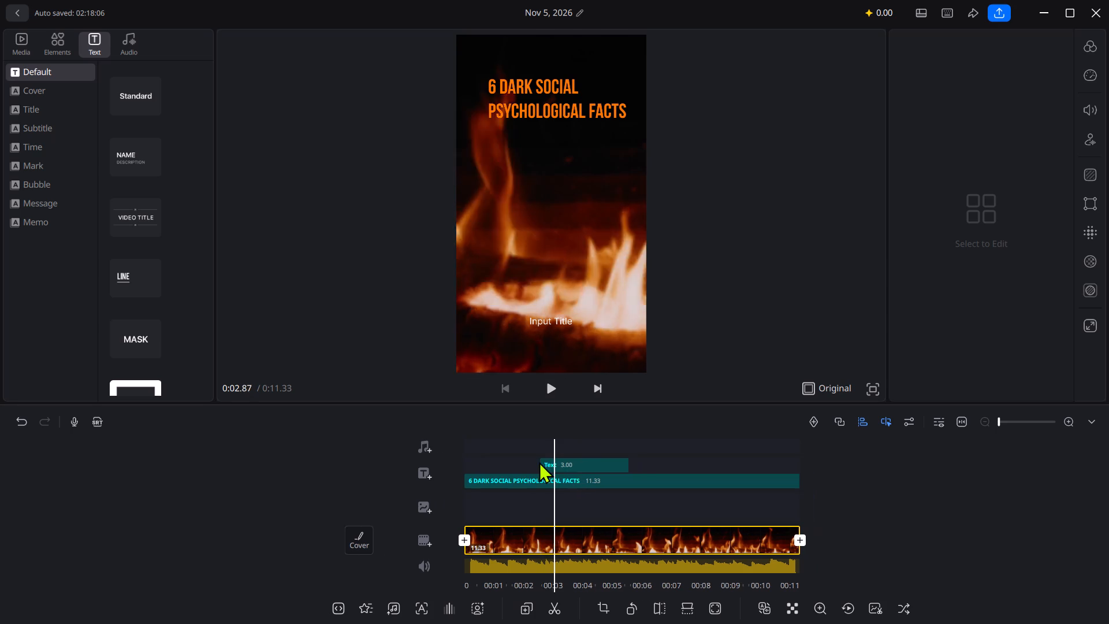
drag(539, 462, 509, 463)
click(523, 462)
drag(550, 466, 528, 467)
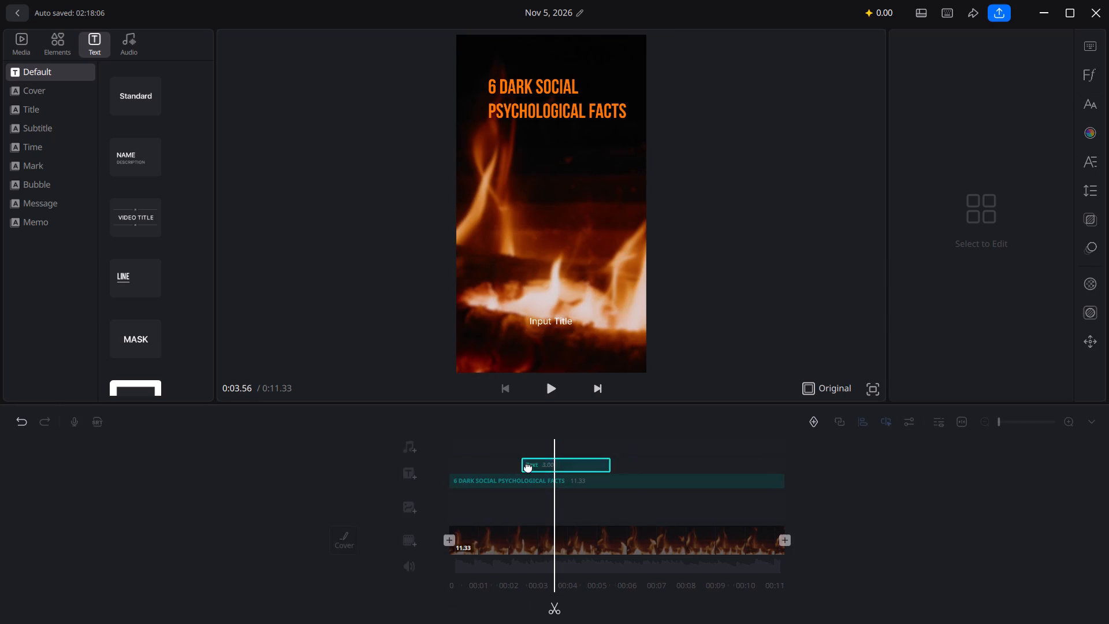
drag(528, 467, 454, 467)
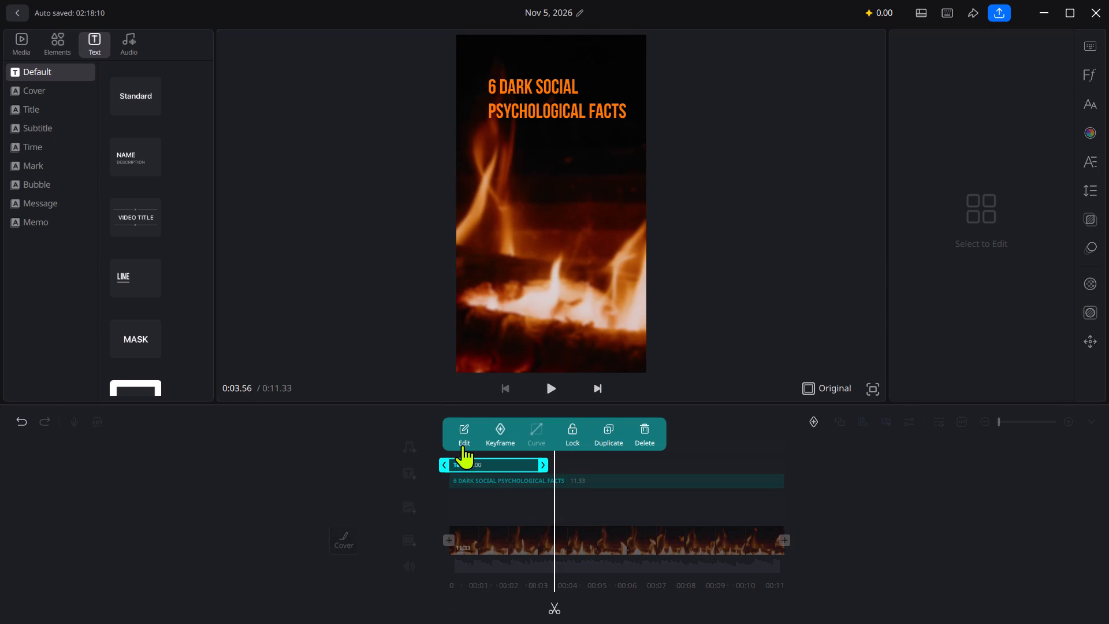
click(463, 445)
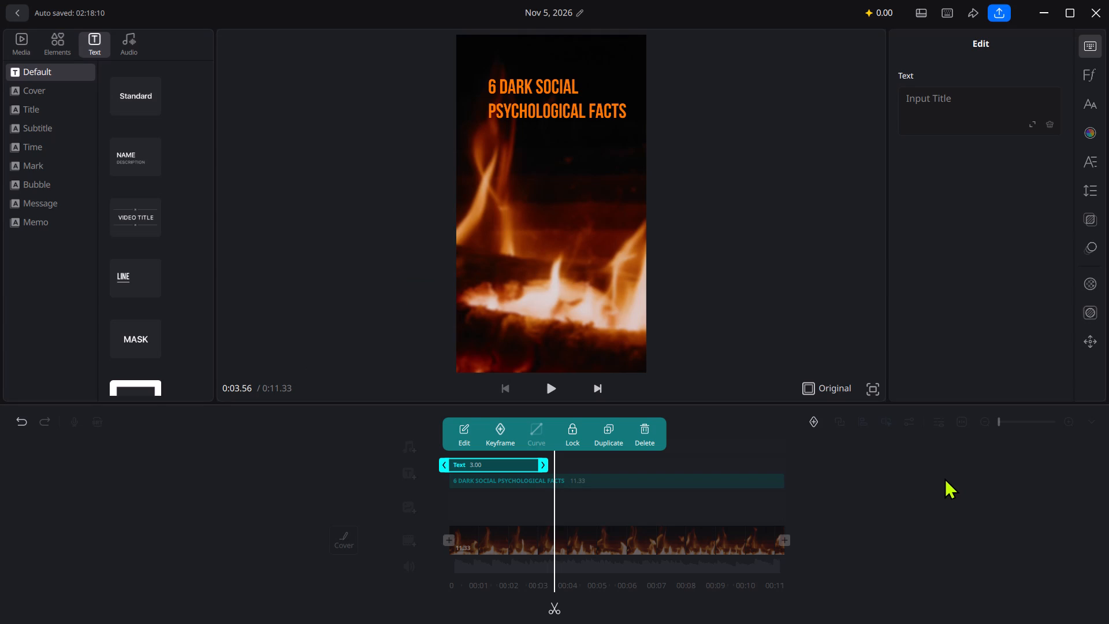
click(965, 111)
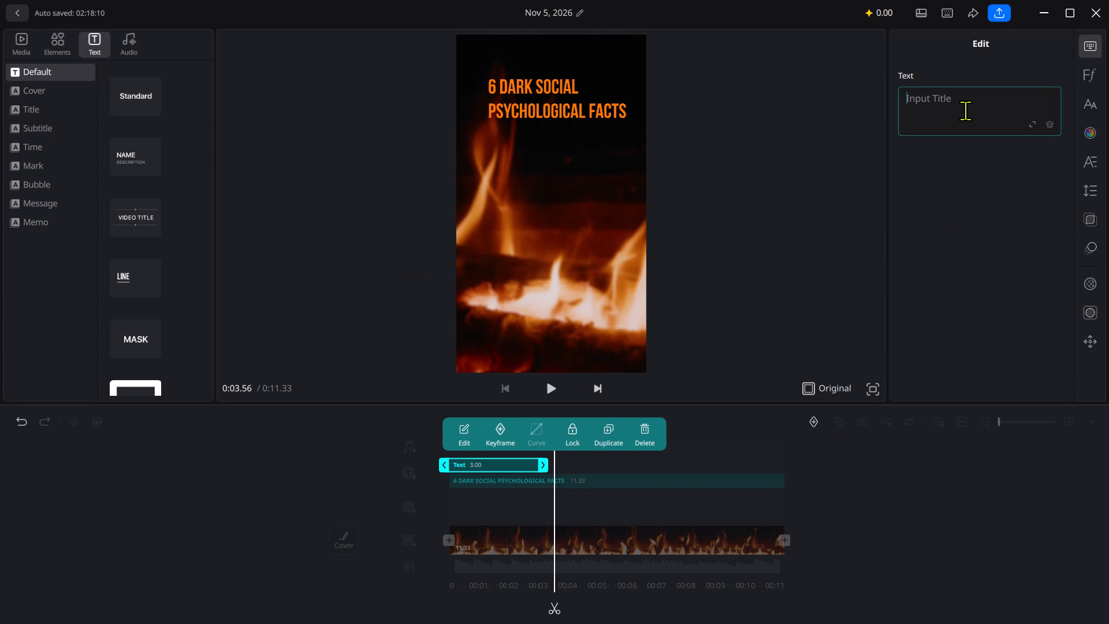
key(ctrl+v)
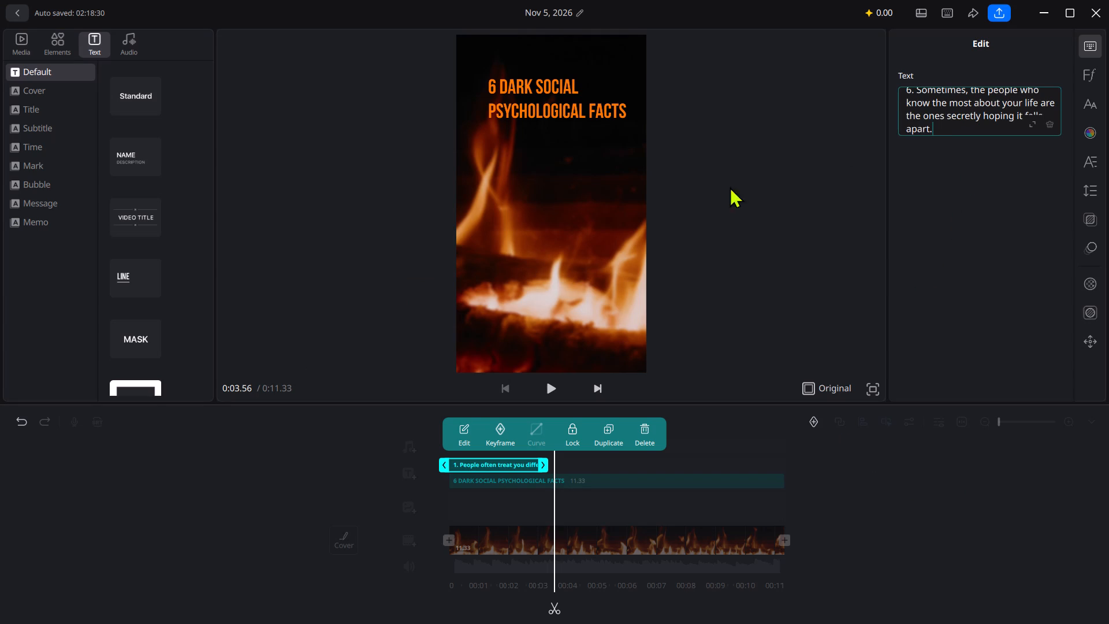
Narrow the facts text box so its lines wrap to the video's width, and reposition the block over the frame's middle.
click(518, 469)
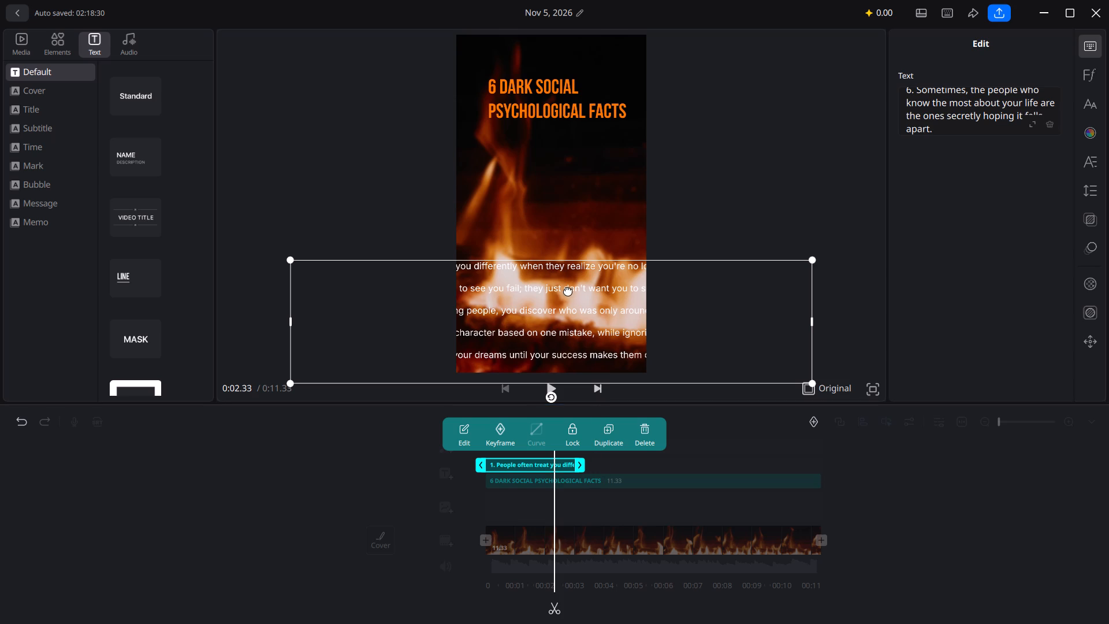
drag(568, 290, 594, 188)
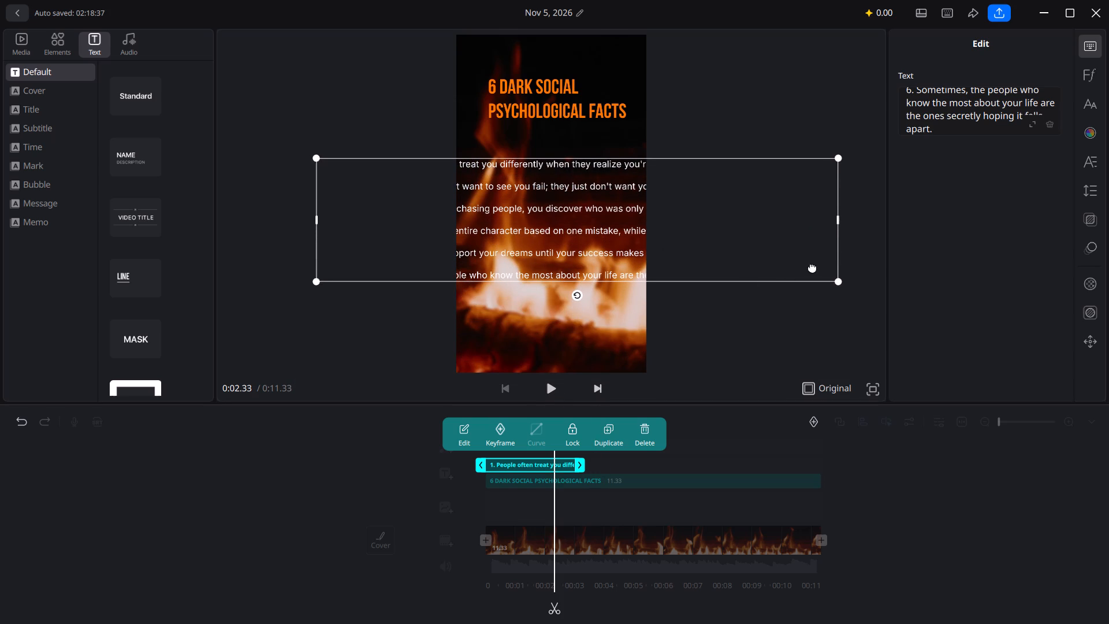
drag(841, 222, 770, 233)
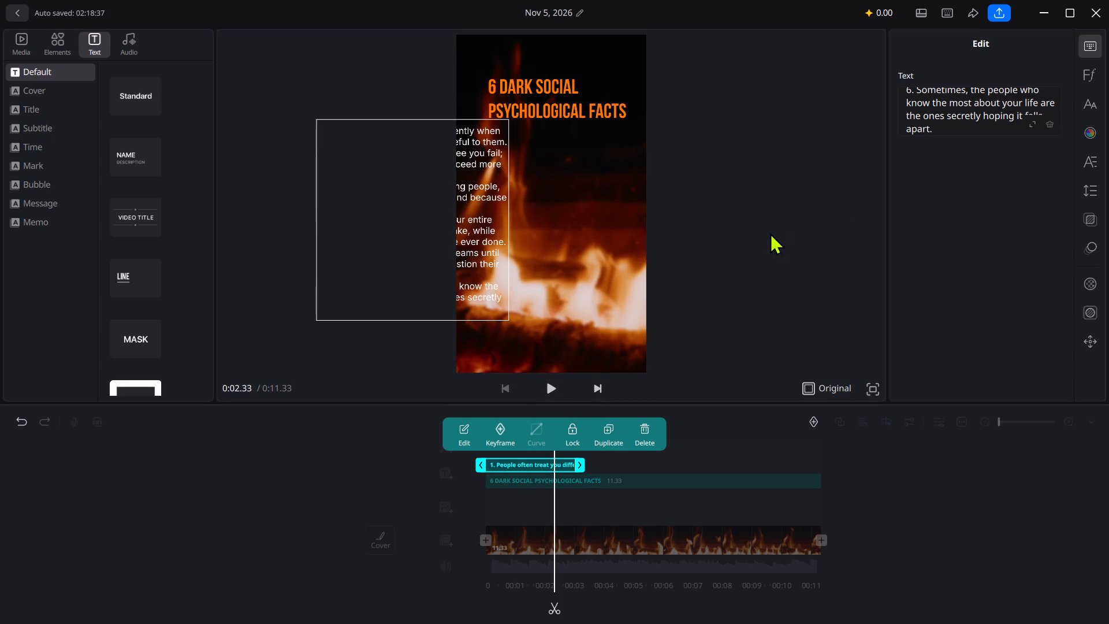
drag(770, 233, 758, 233)
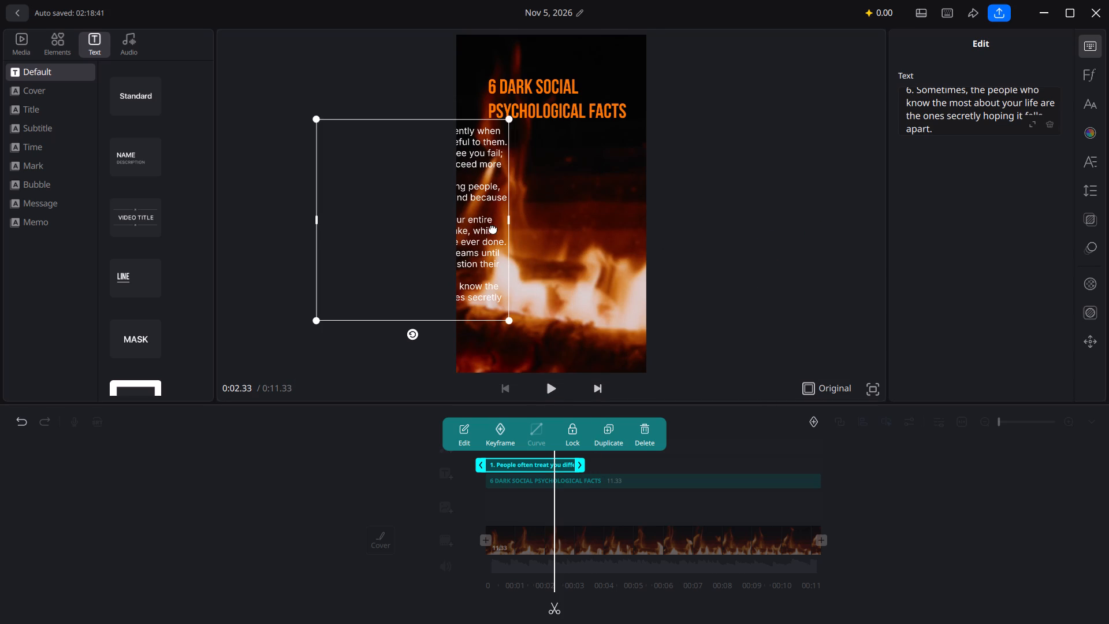
drag(491, 228, 622, 243)
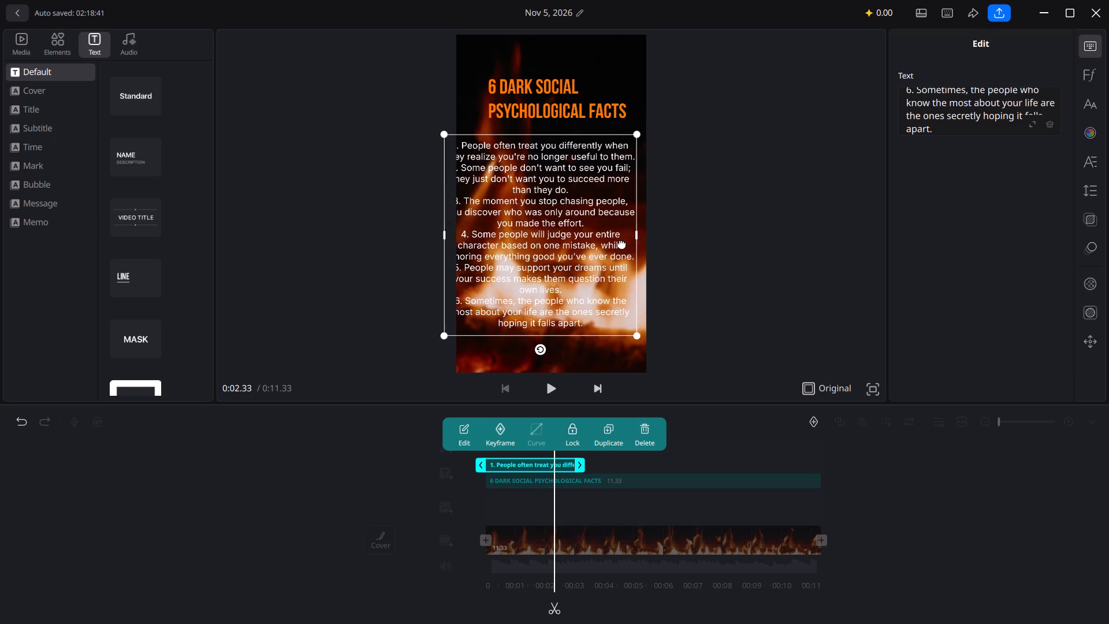
drag(622, 243, 626, 243)
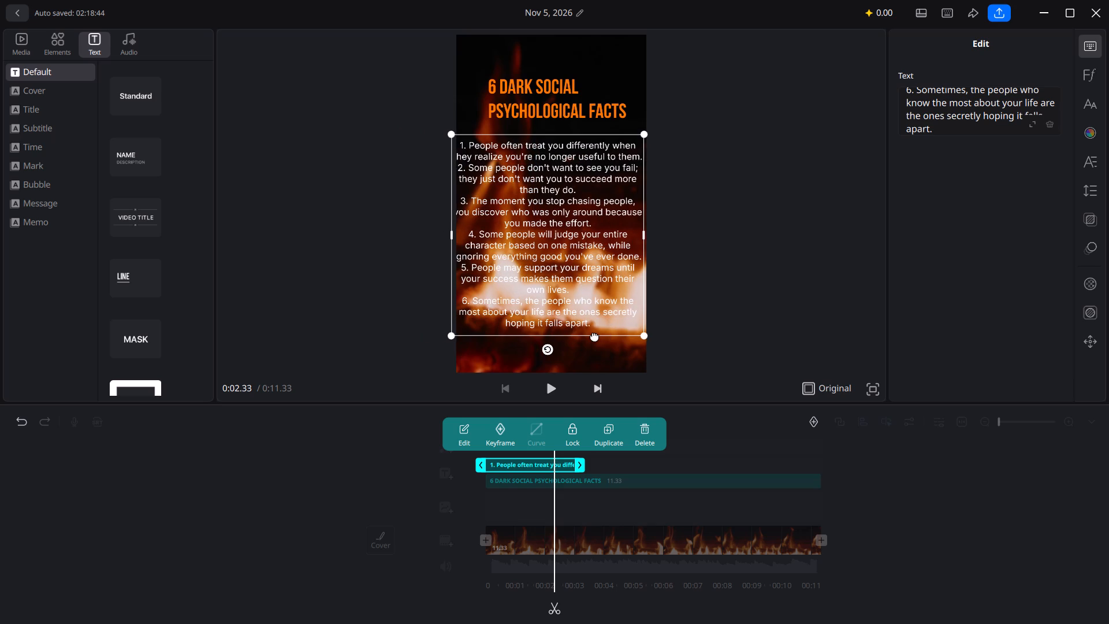
drag(594, 336, 595, 304)
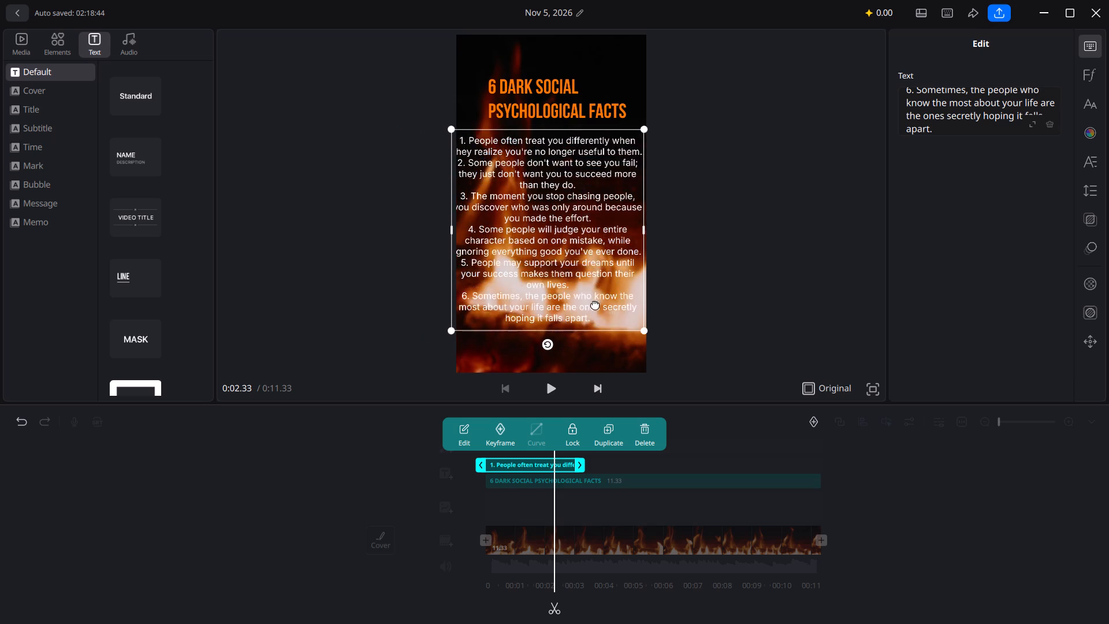
drag(595, 304, 593, 297)
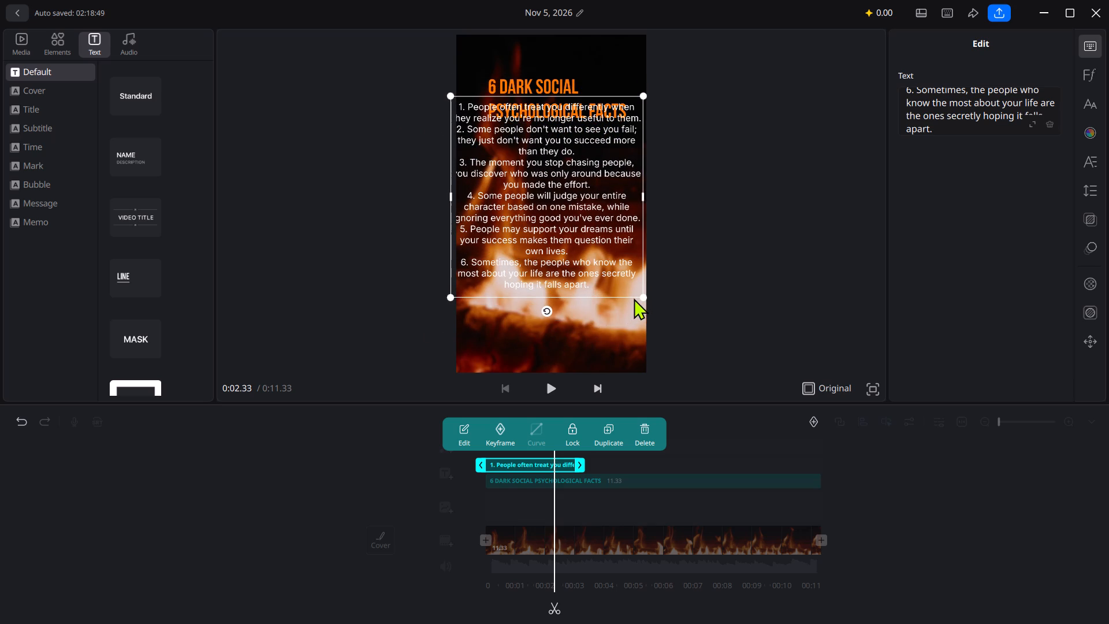
Enlarge the facts text in the preview and narrow its box again to about the frame's width.
drag(641, 296, 673, 356)
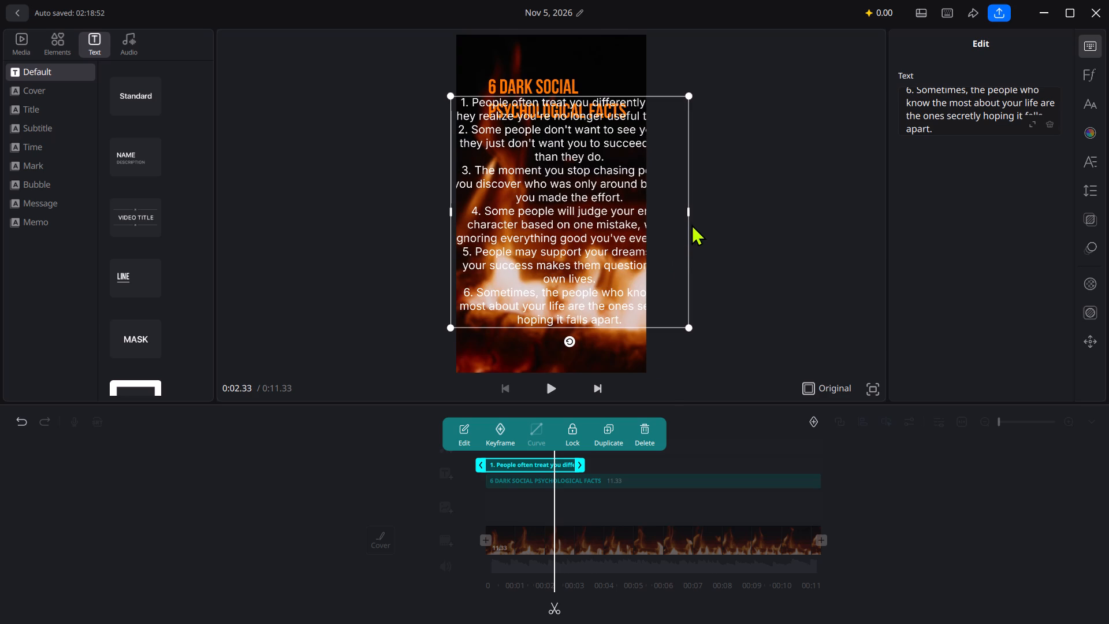
drag(688, 222, 673, 227)
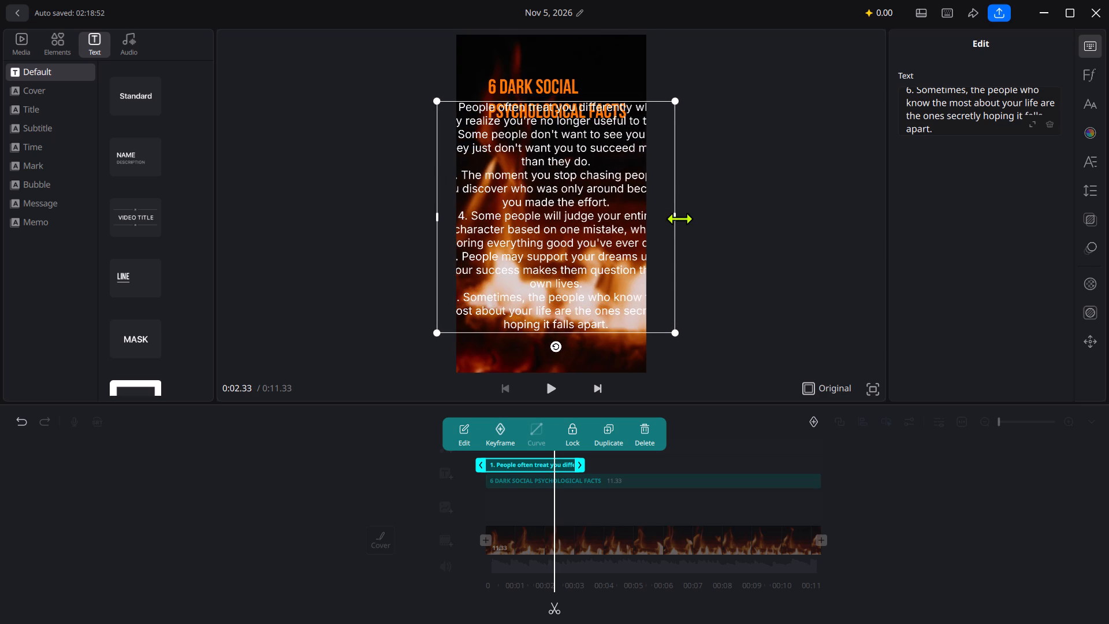
drag(679, 218, 630, 224)
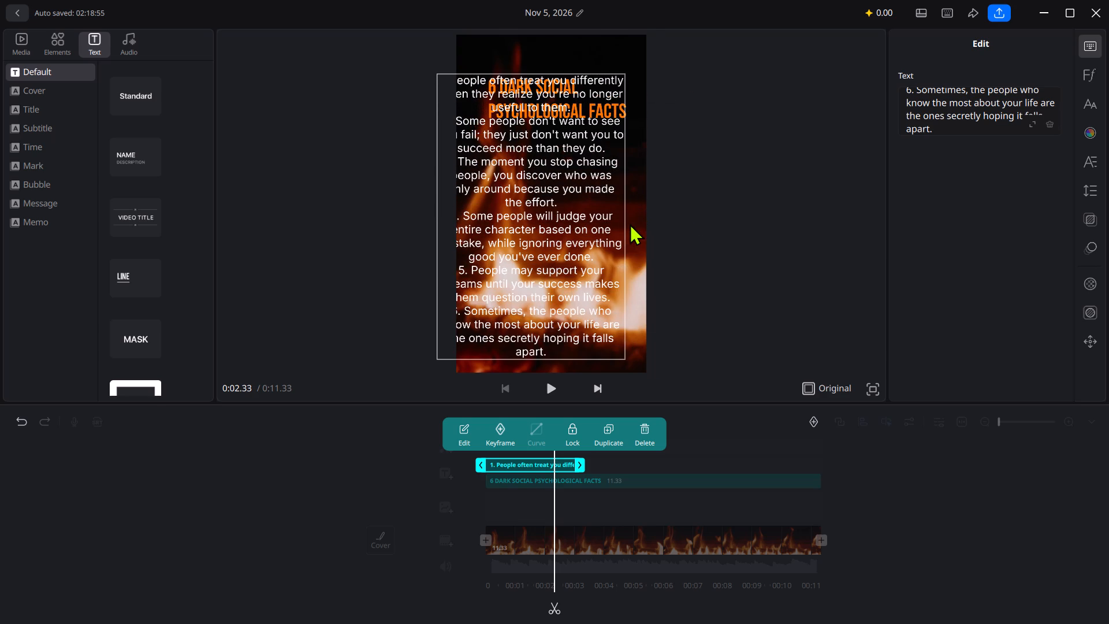
drag(630, 224, 634, 224)
Browse the available fonts for the facts text, previewing candidates such as Bebas Neue.
click(1086, 81)
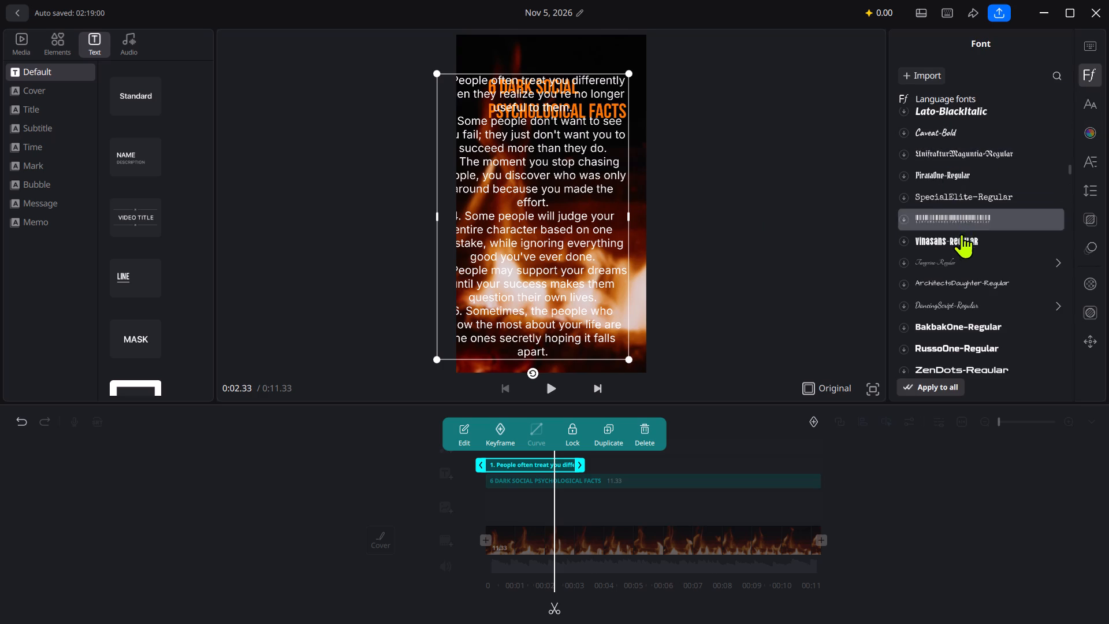
scroll(962, 237, up, 9)
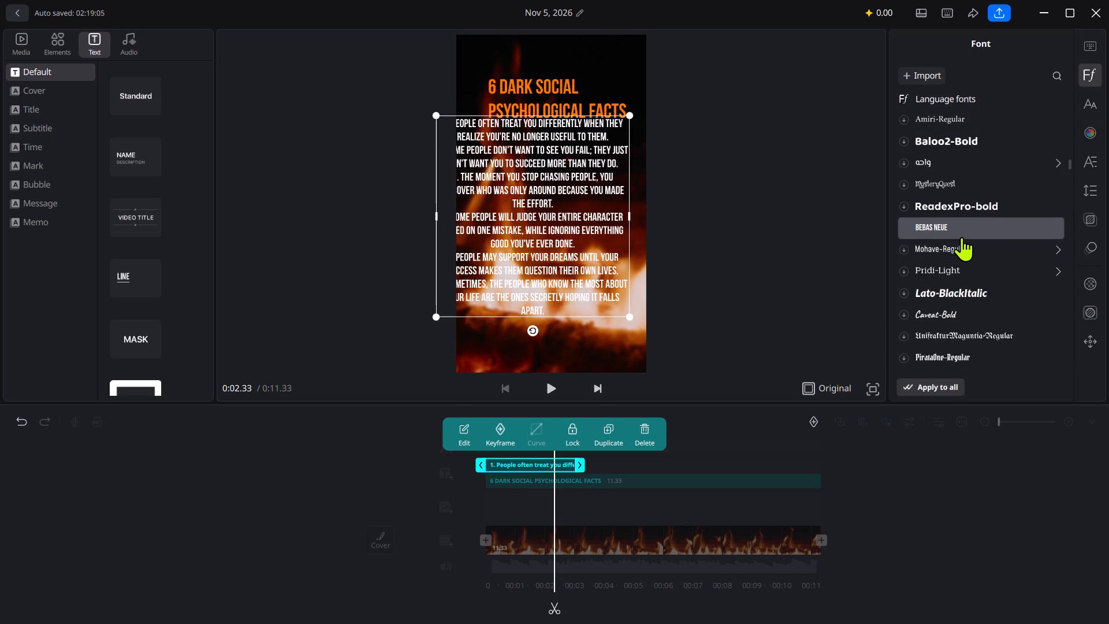
scroll(962, 237, up, 5)
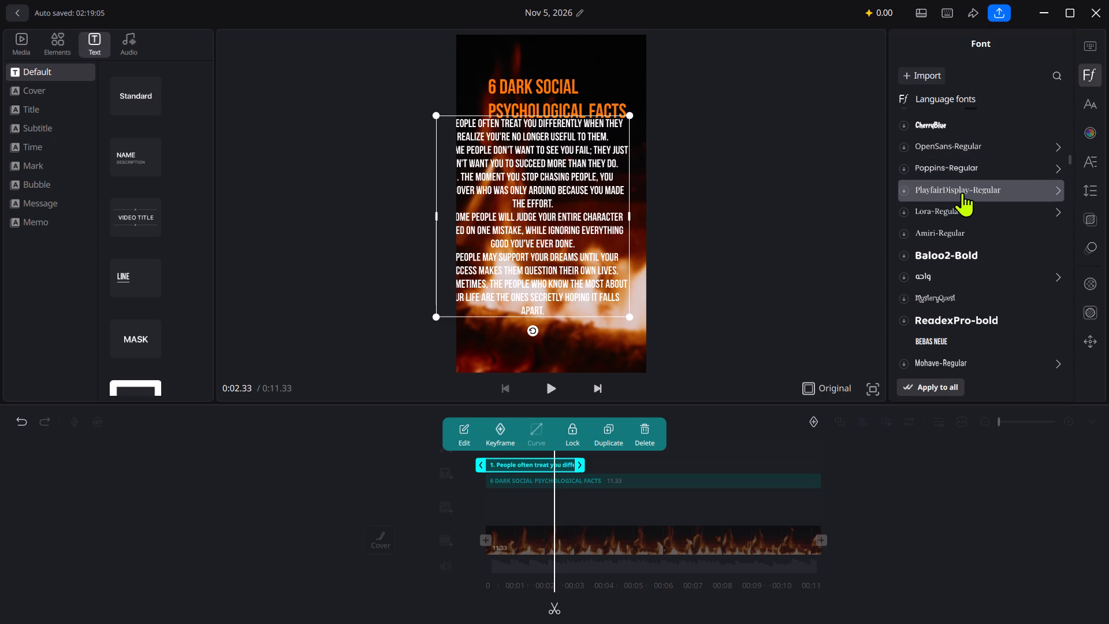
scroll(962, 192, down, 11)
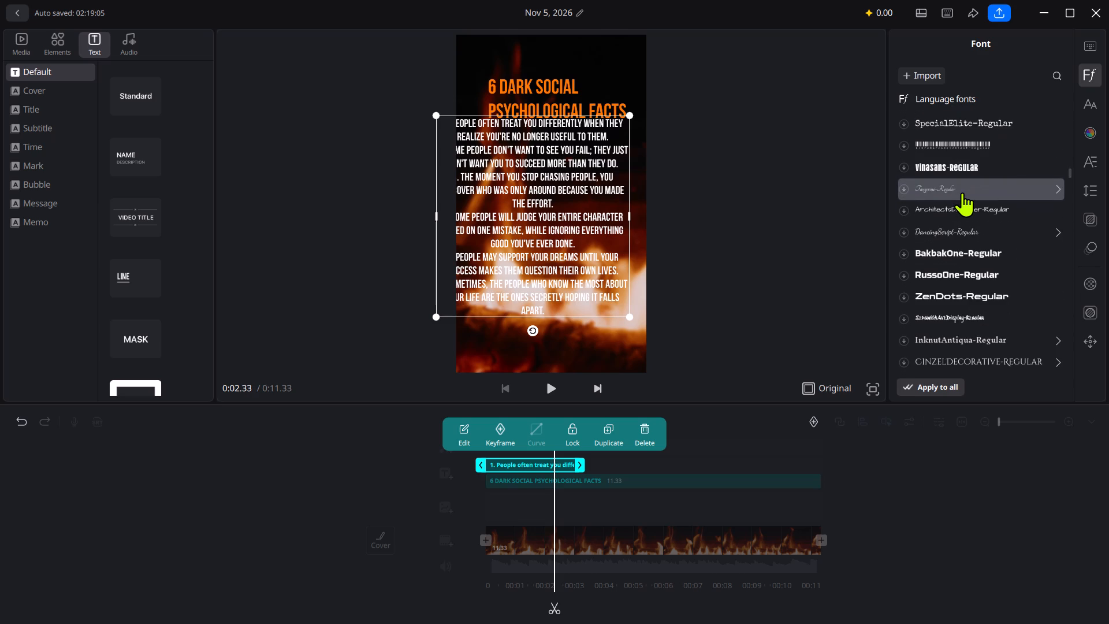
scroll(962, 192, down, 7)
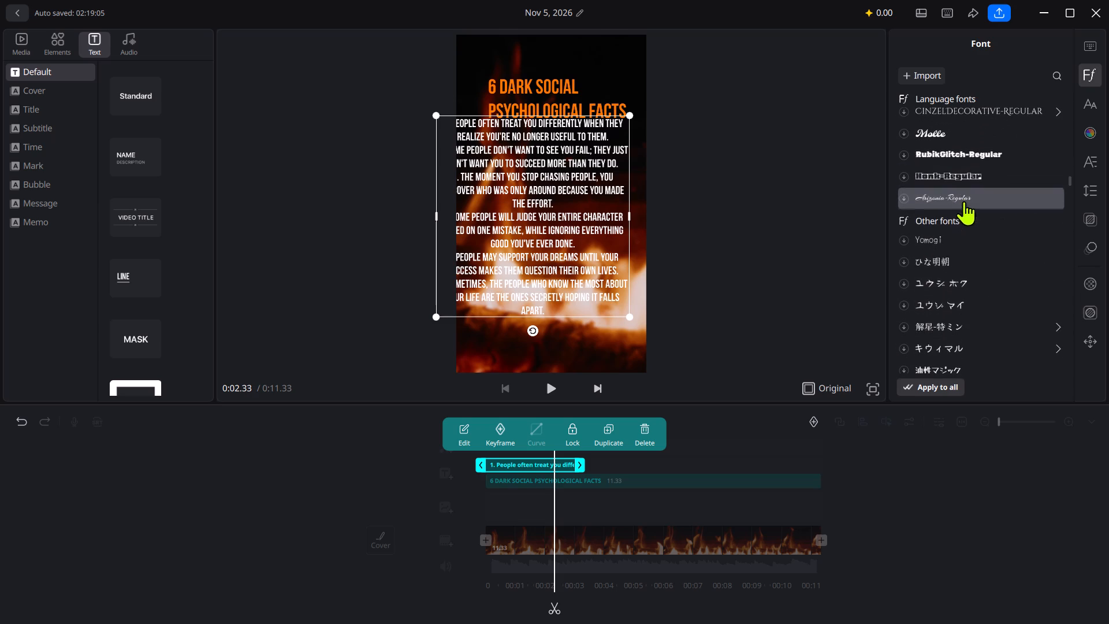
scroll(976, 341, down, 8)
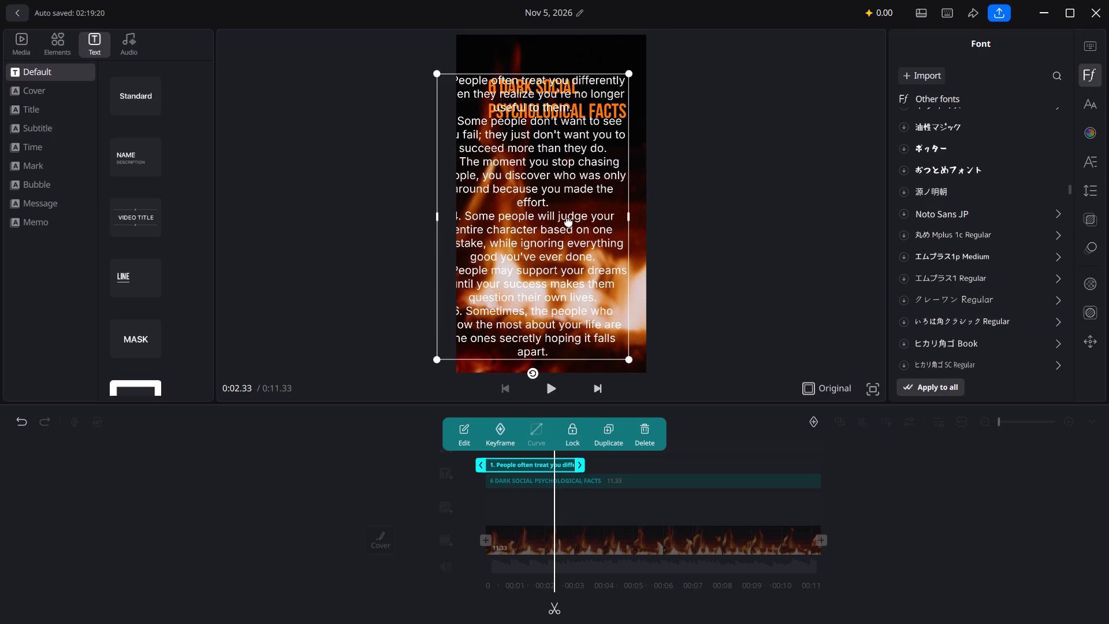
Shift the facts block horizontally into the frame, narrow its box slightly, and raise it so all six facts fit.
drag(554, 222, 569, 237)
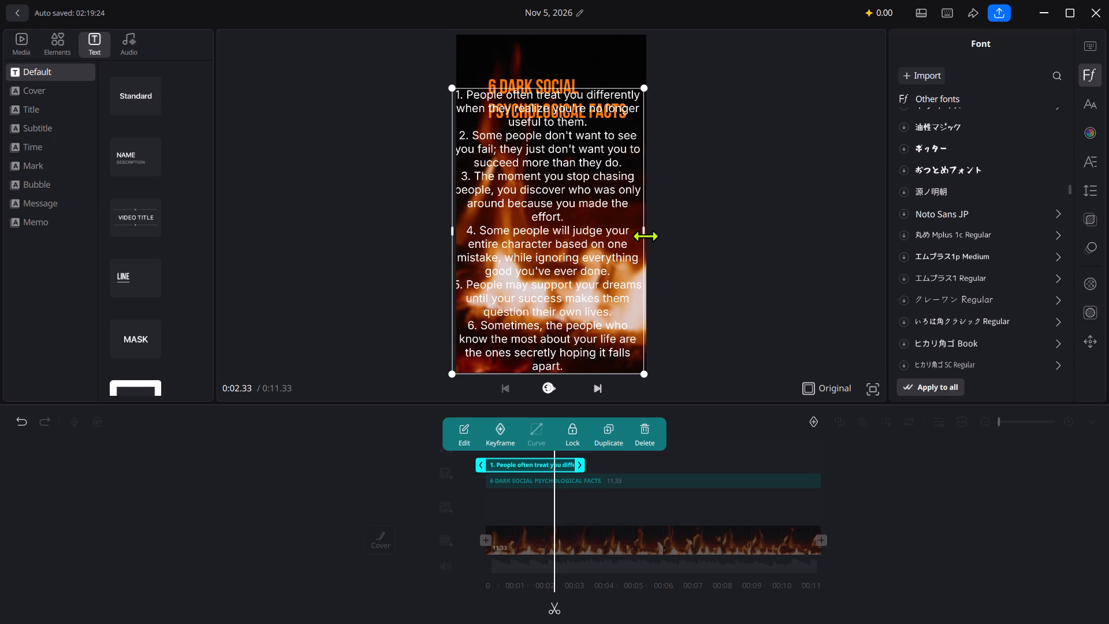
drag(645, 236, 632, 239)
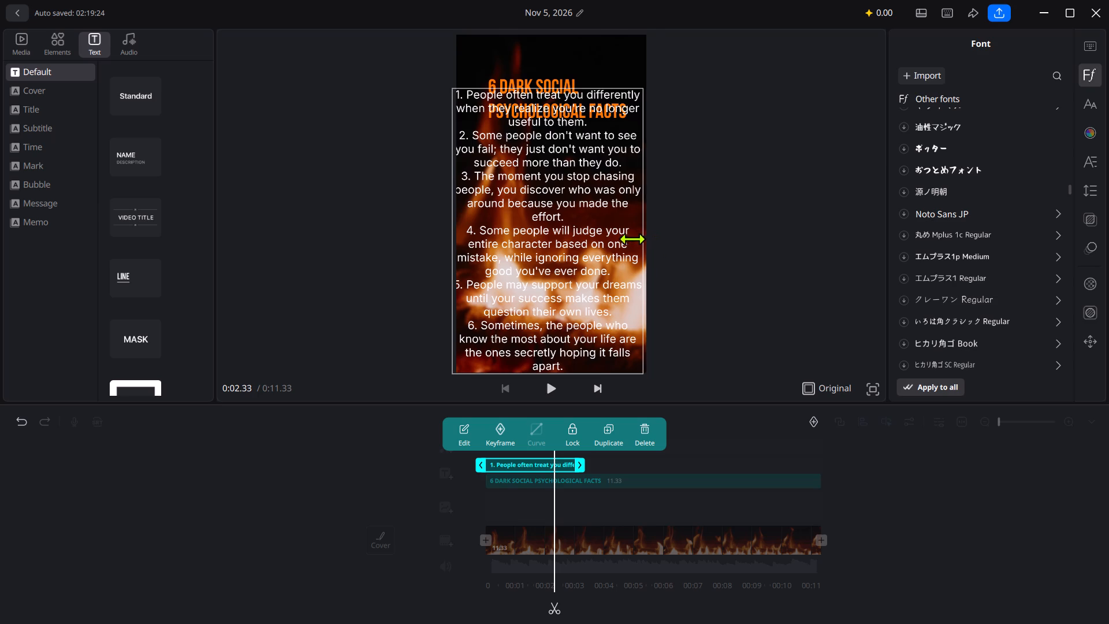
drag(632, 239, 627, 240)
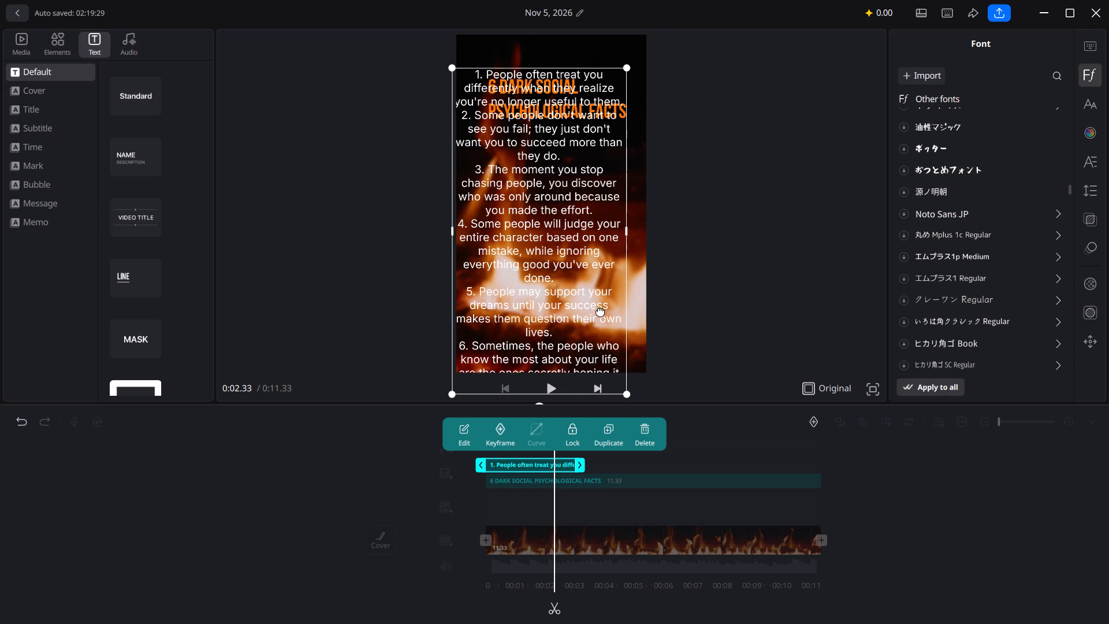
drag(596, 308, 606, 271)
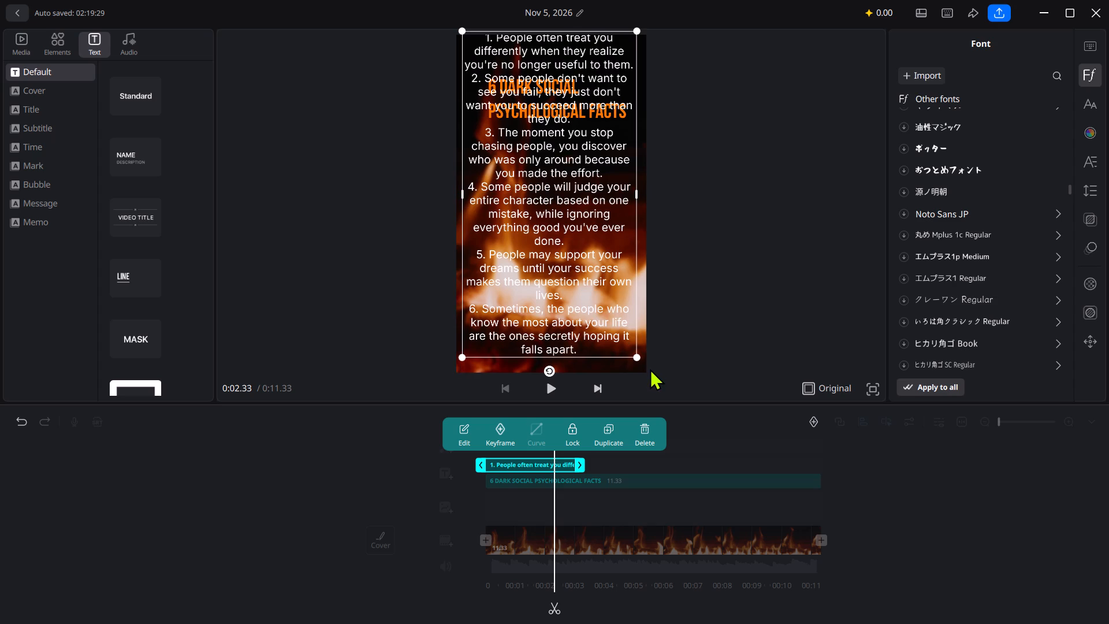
Scale the facts text down to a bit over half the frame's width and place it just below the title.
drag(639, 355, 622, 330)
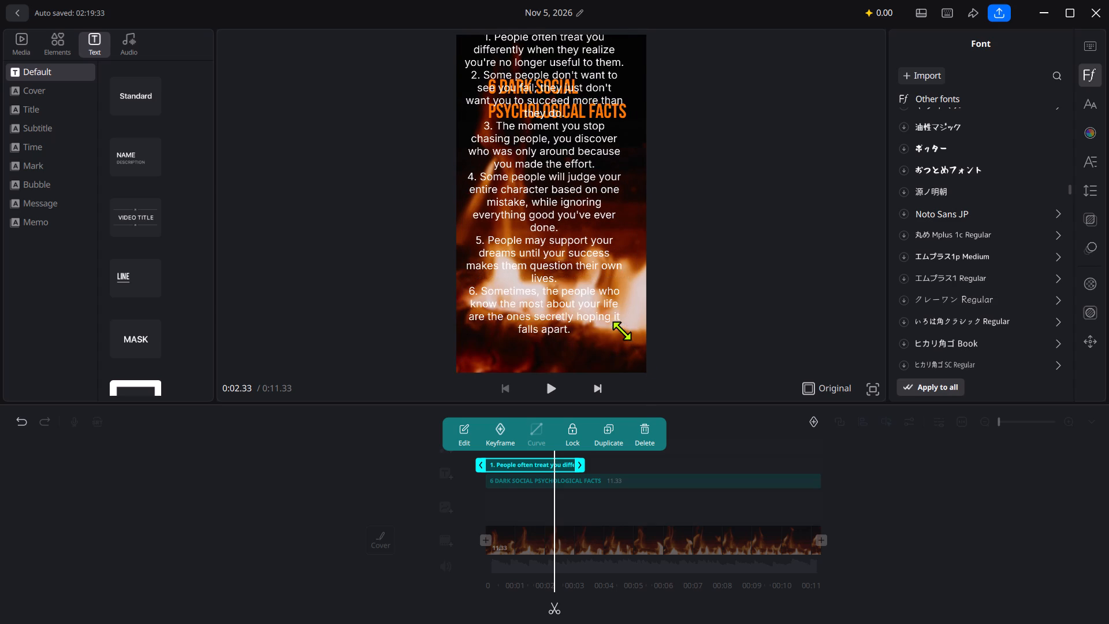
drag(622, 330, 607, 299)
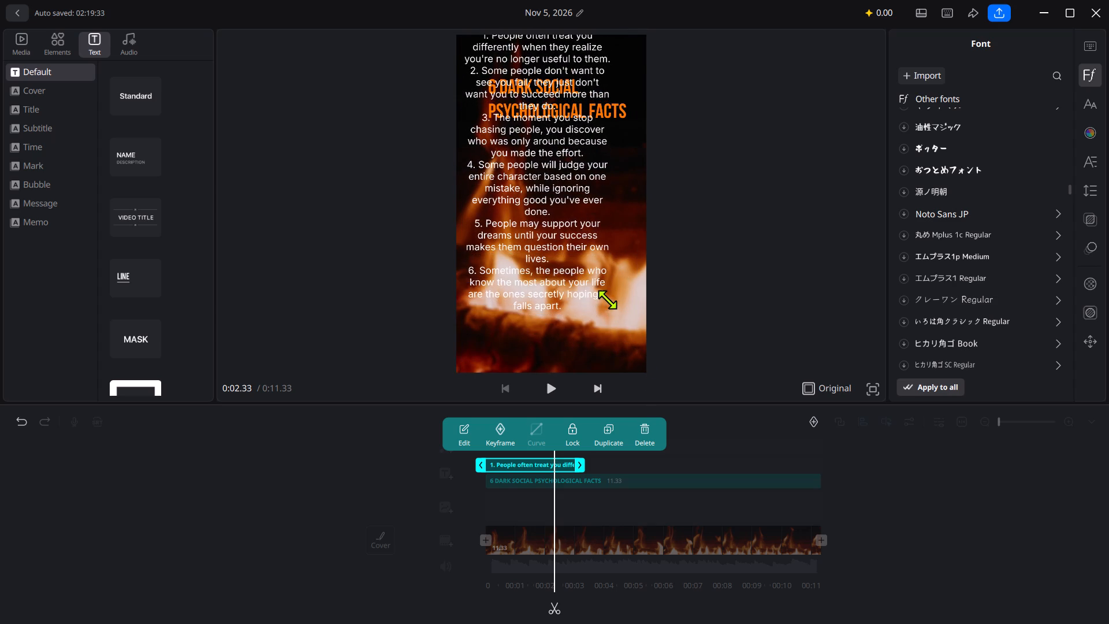
drag(607, 299, 595, 283)
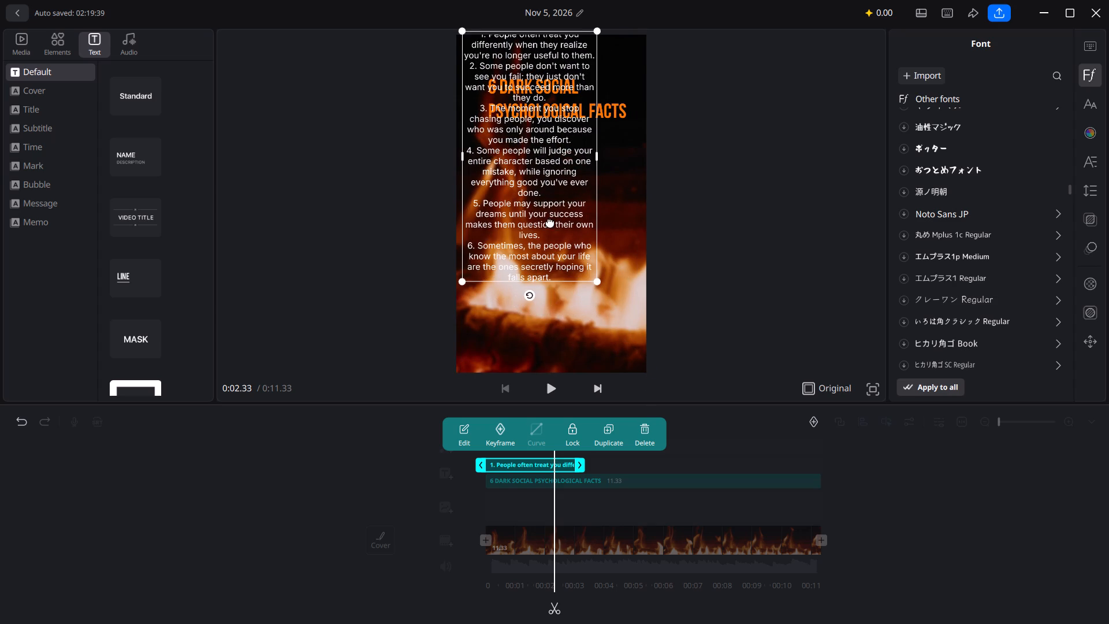
drag(543, 207, 559, 273)
drag(613, 347, 609, 343)
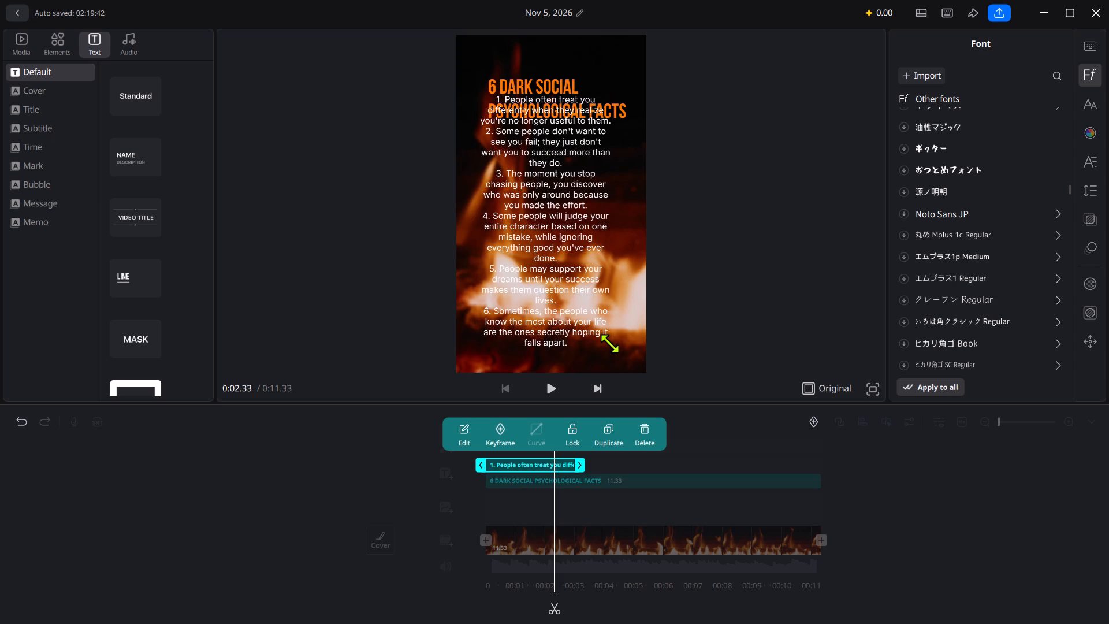
drag(609, 343, 591, 303)
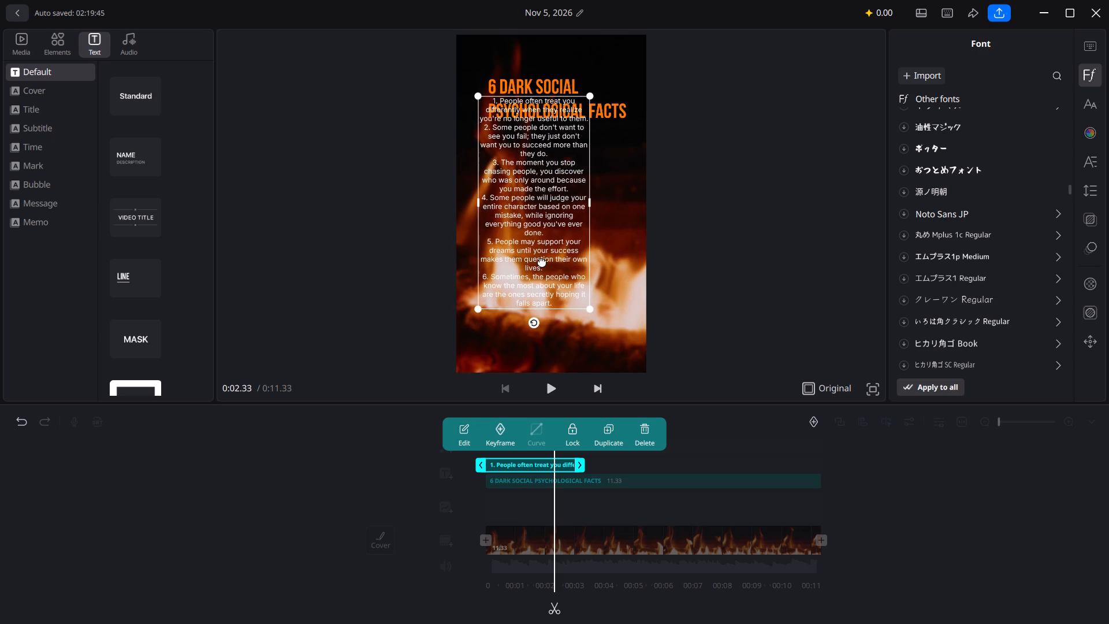
drag(542, 261, 545, 288)
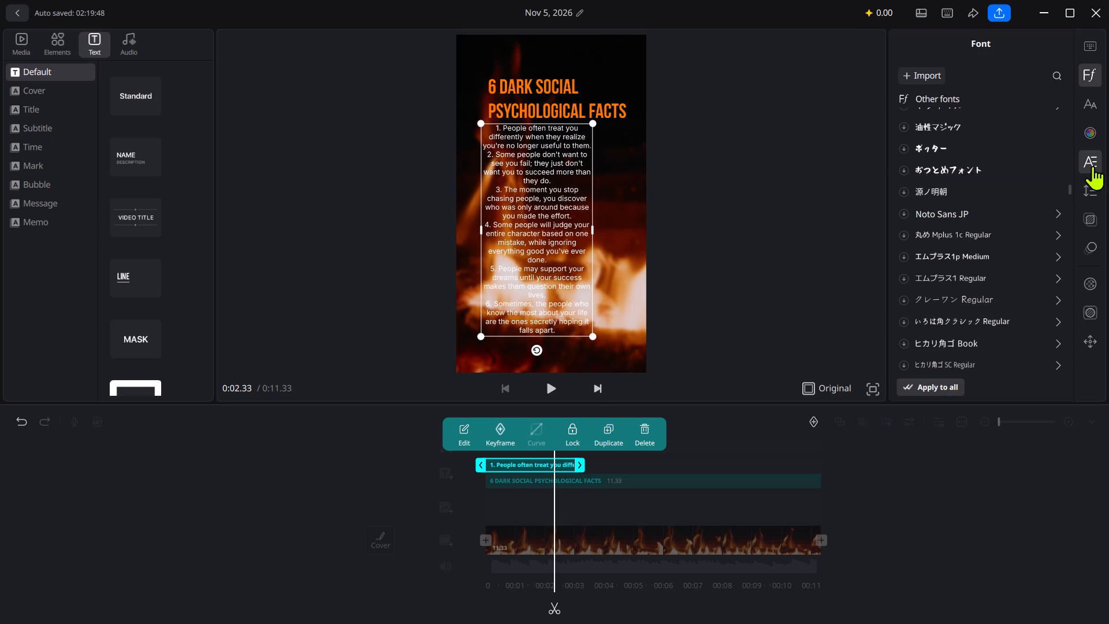
Left-align the facts text and nudge the block so its left edge lines up with the title.
click(1093, 166)
click(906, 148)
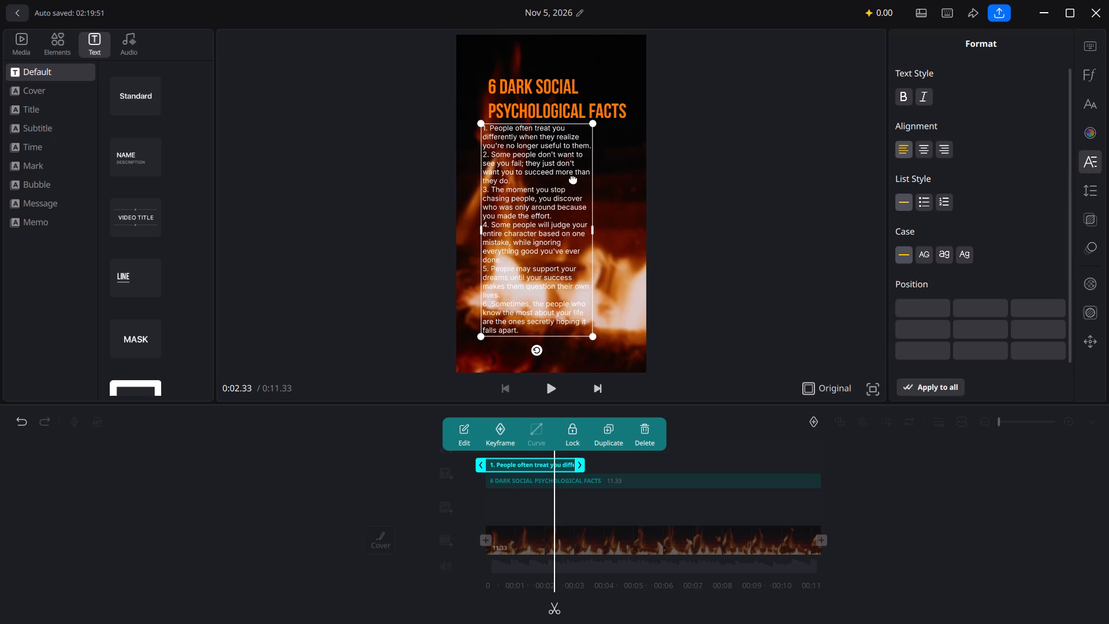
click(564, 174)
click(569, 176)
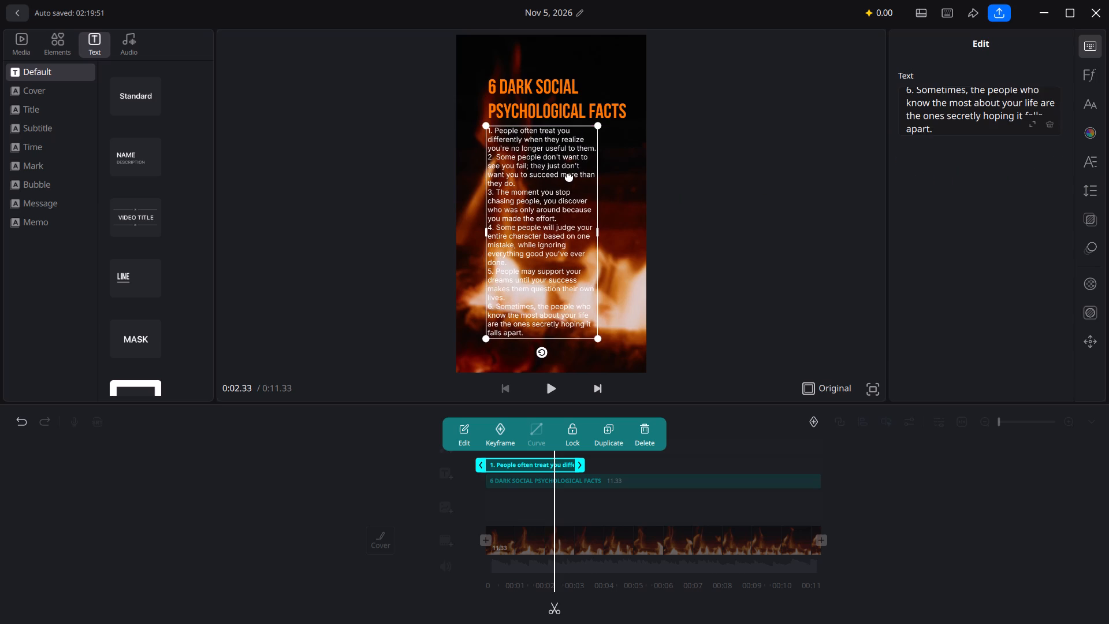
Widen the facts text box to match the title's width, keeping it under the title with a small gap.
drag(596, 226, 613, 228)
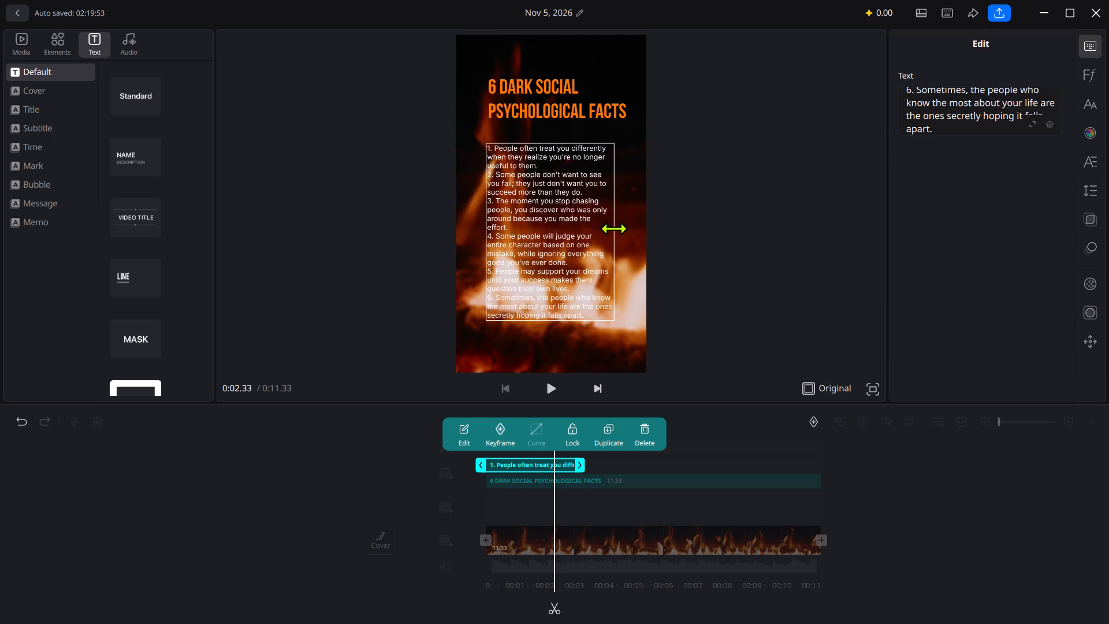
drag(613, 228, 623, 229)
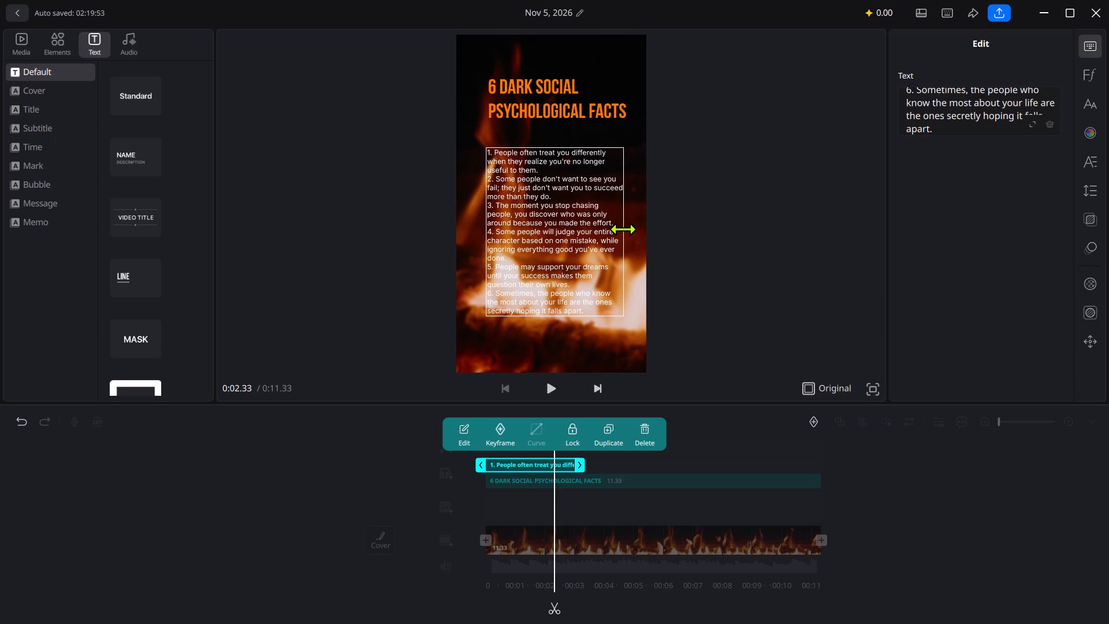
drag(623, 229, 624, 229)
click(546, 219)
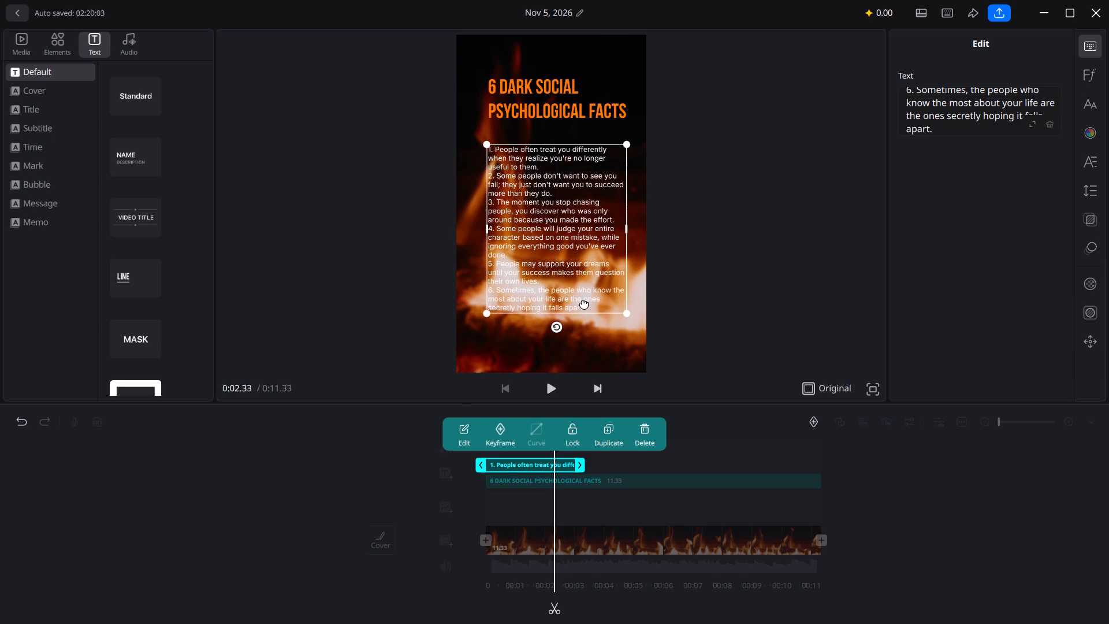
Enlarge the facts text slightly so the block extends just past the title's right edge.
click(627, 315)
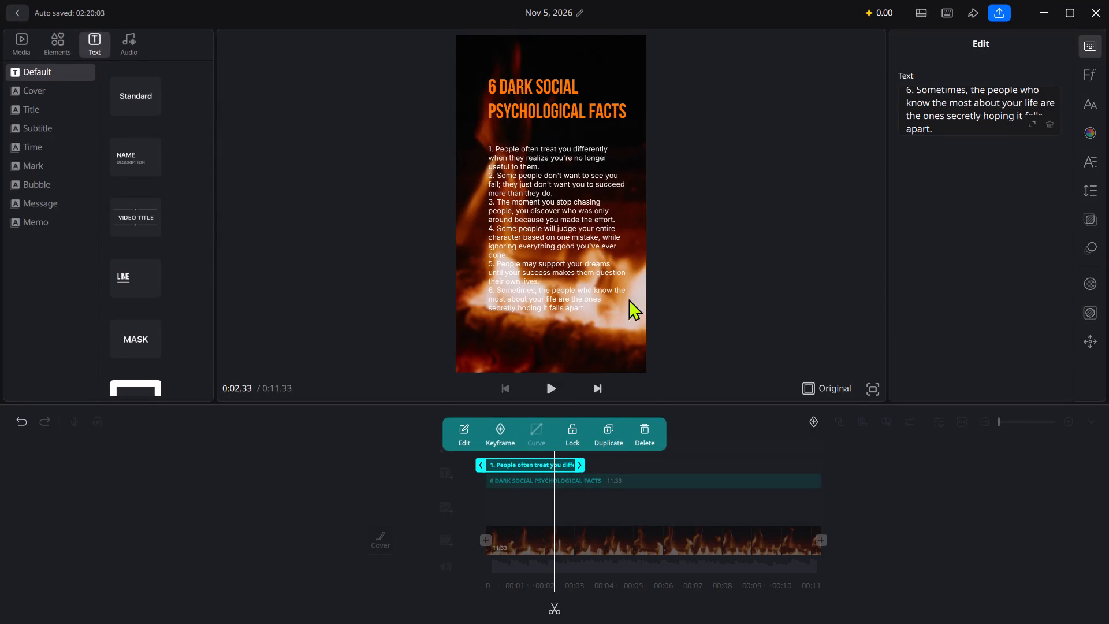
drag(628, 311, 628, 314)
drag(628, 314, 628, 337)
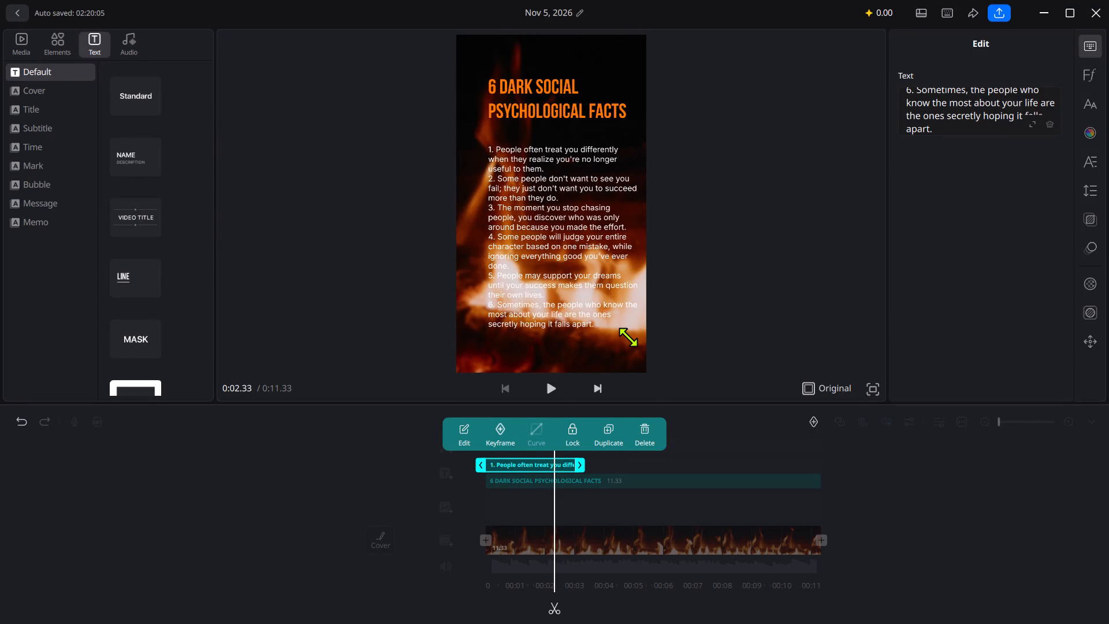
drag(628, 337, 624, 328)
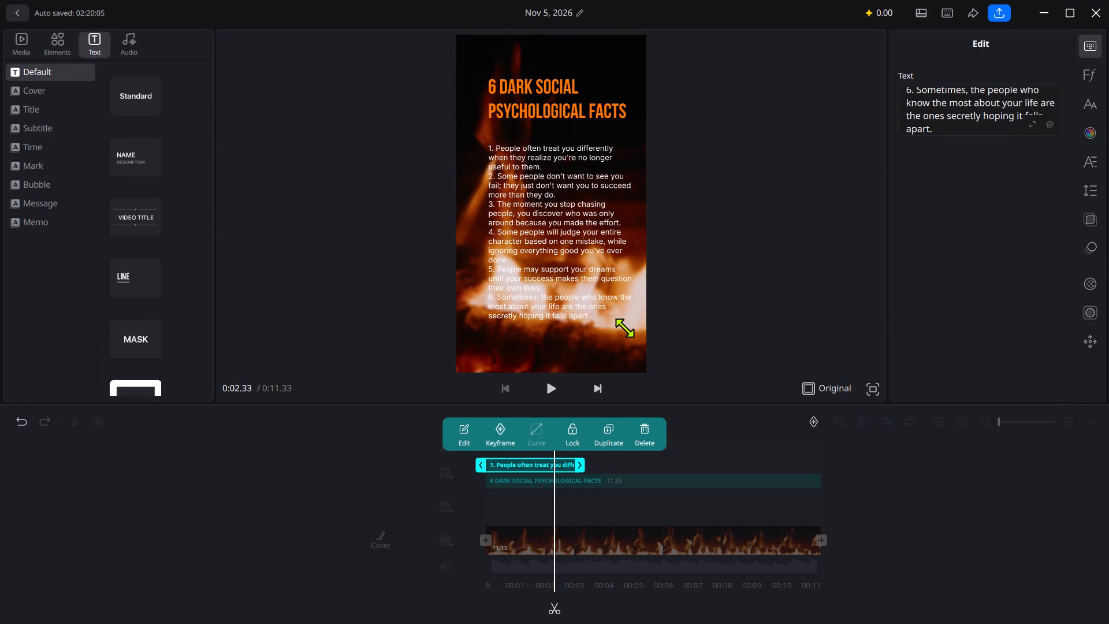
drag(624, 328, 624, 326)
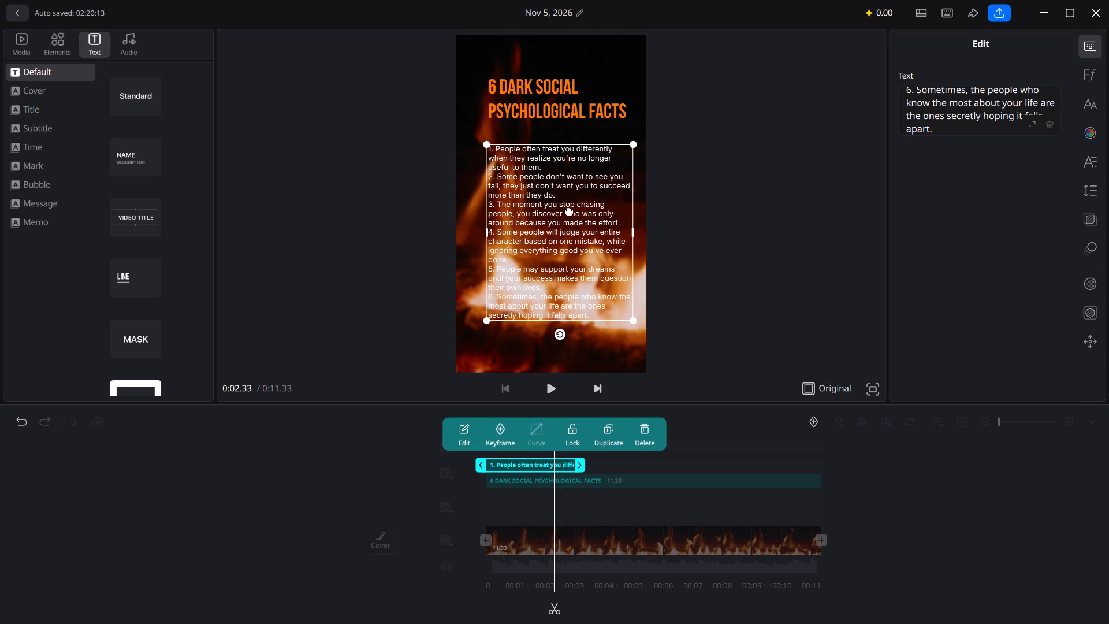
Insert an extra blank line between facts 1 and 2 in the expanded text editor and apply the edit.
click(550, 168)
scroll(962, 117, up, 13)
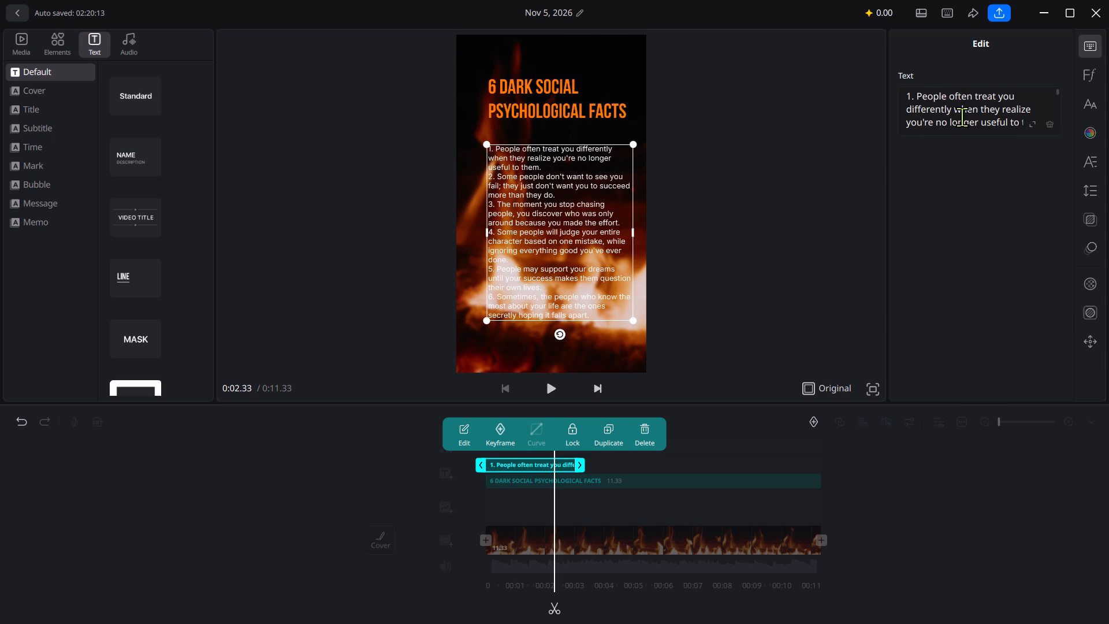
scroll(962, 117, up, 4)
scroll(962, 117, down, 1)
scroll(962, 117, up, 1)
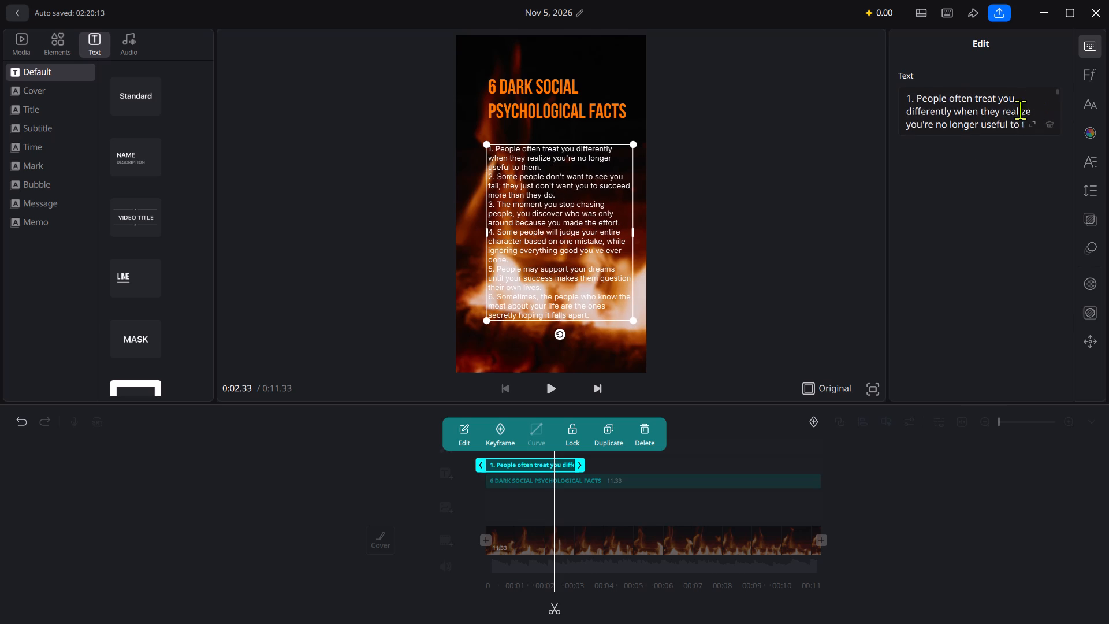
click(1032, 125)
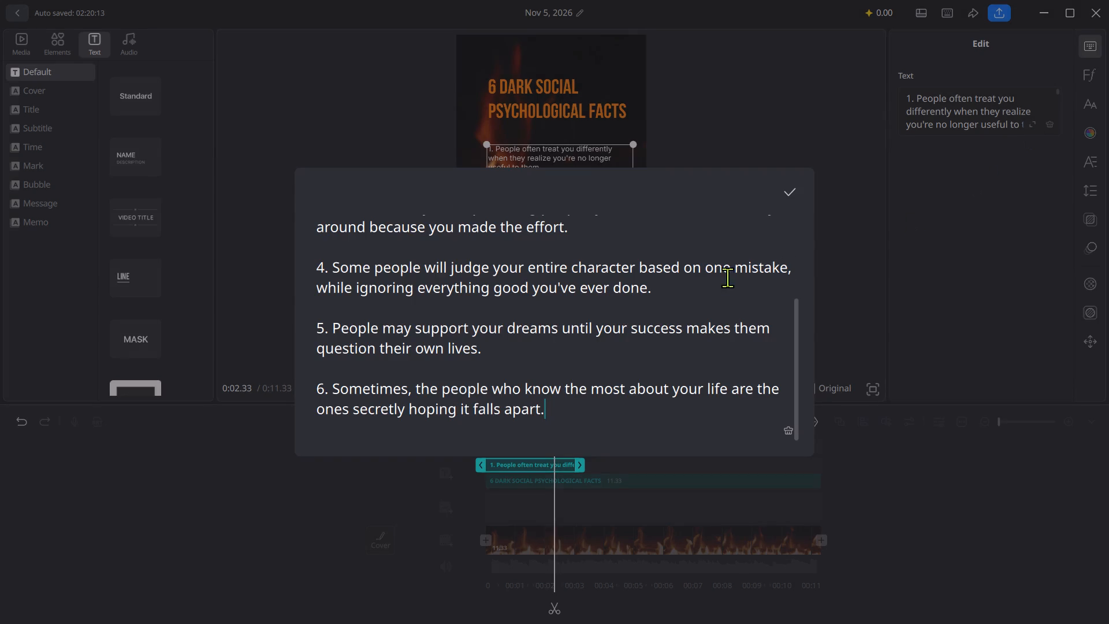
scroll(704, 282, up, 4)
click(498, 242)
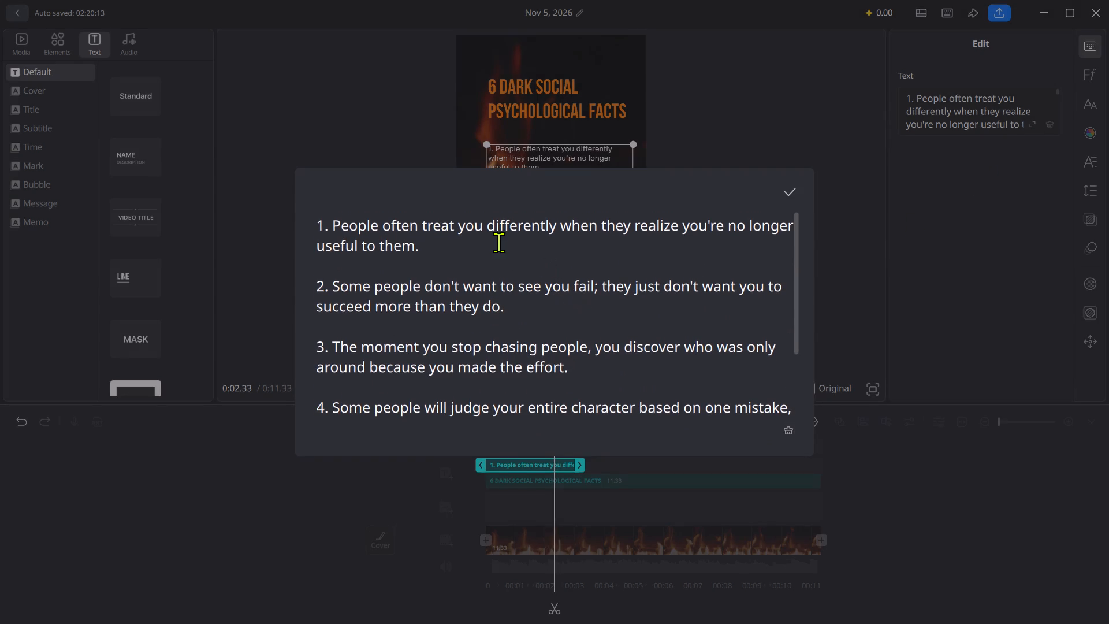
click(489, 265)
key(Return)
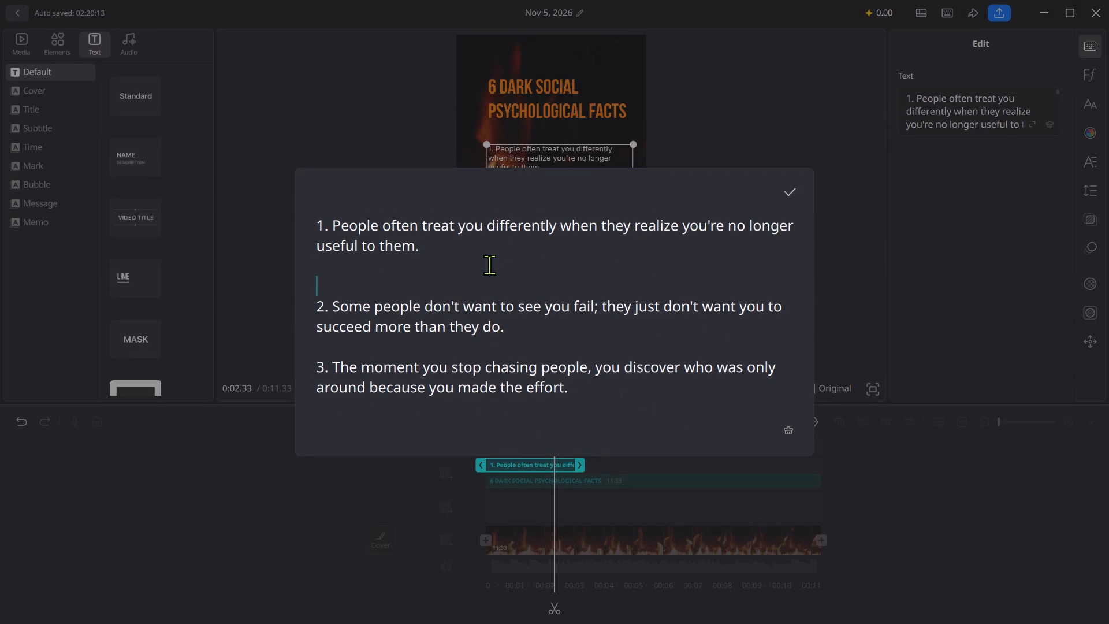
click(792, 200)
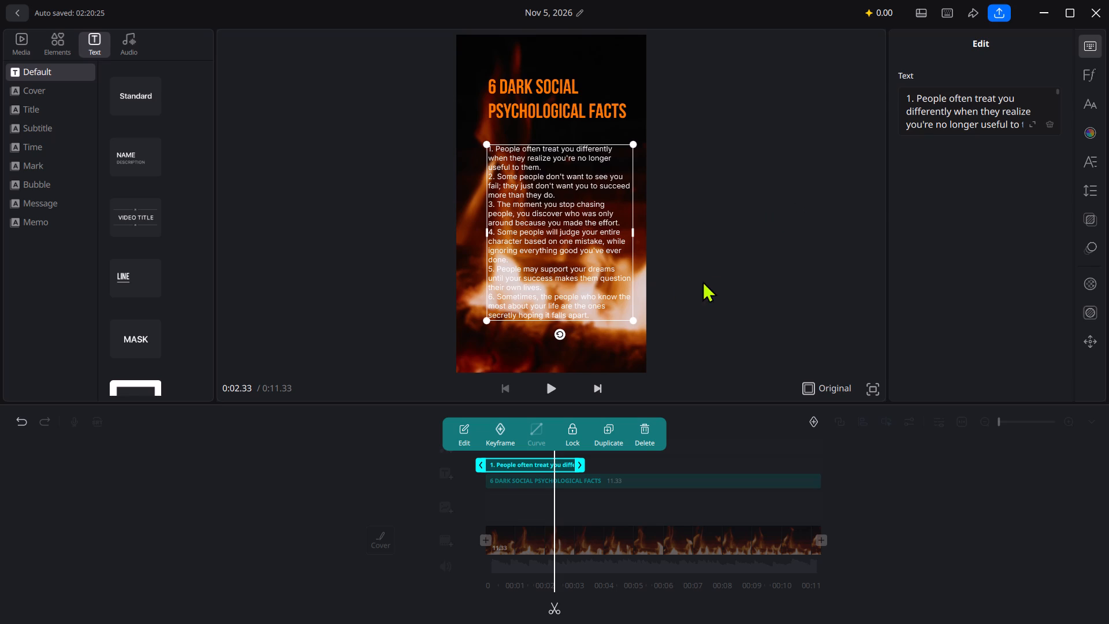
In the expanded text editor, insert an extra blank line between facts 2 and 3 and between facts 3 and 4.
click(736, 274)
click(555, 255)
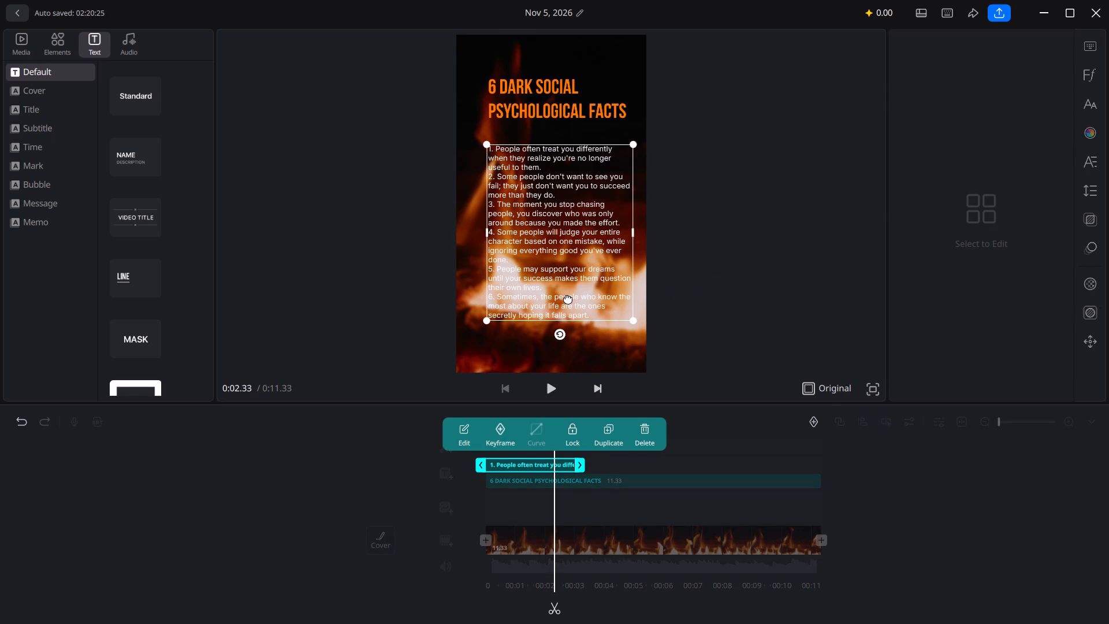
click(469, 436)
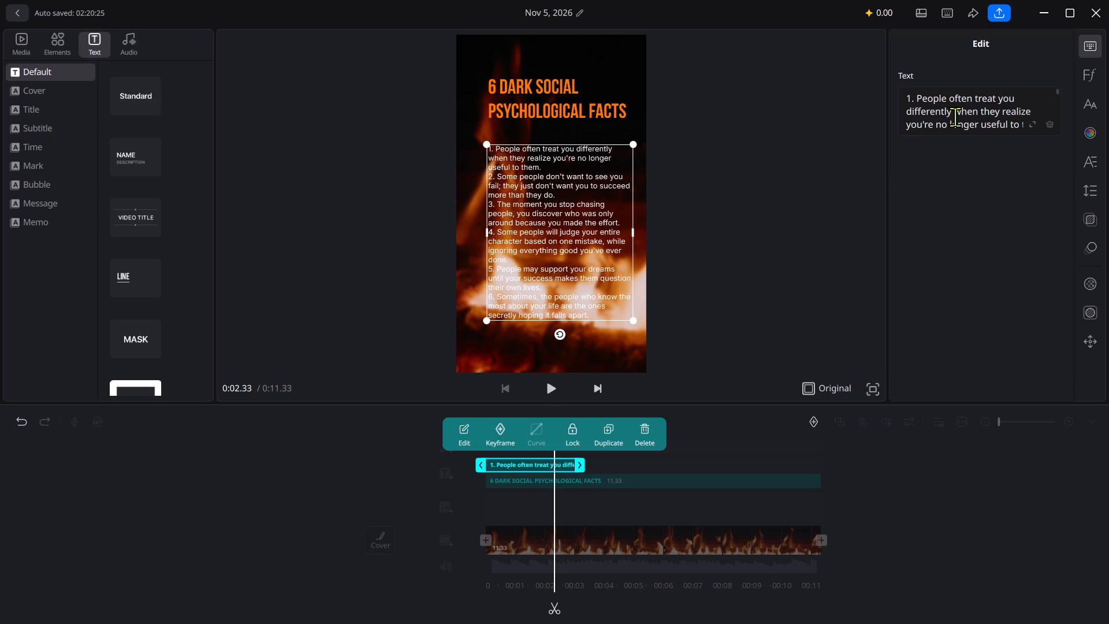
scroll(955, 113, down, 1)
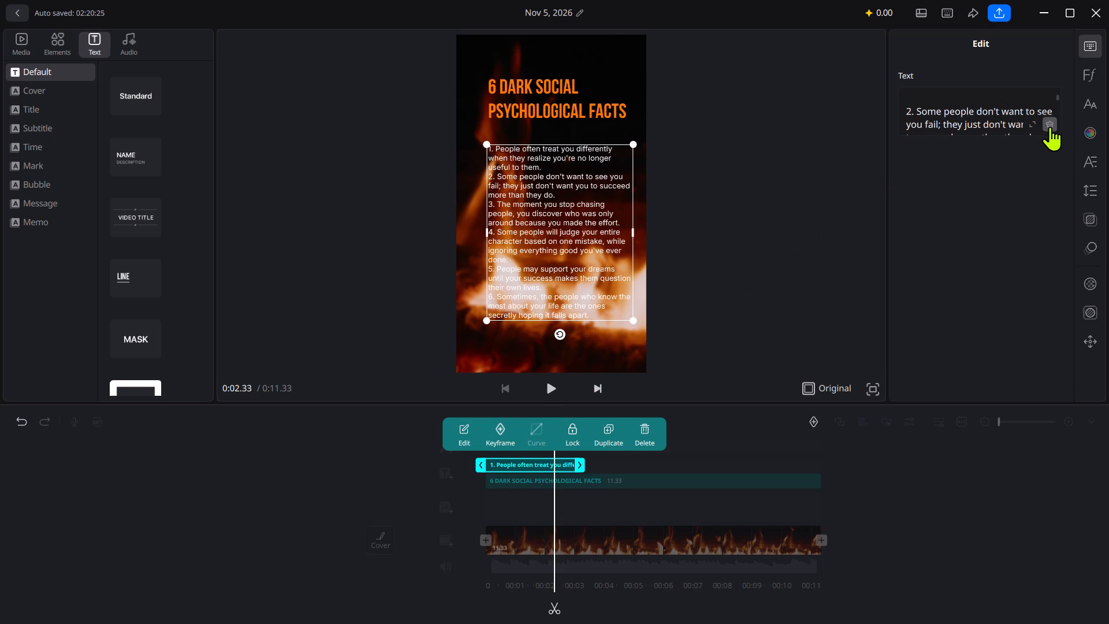
click(1036, 127)
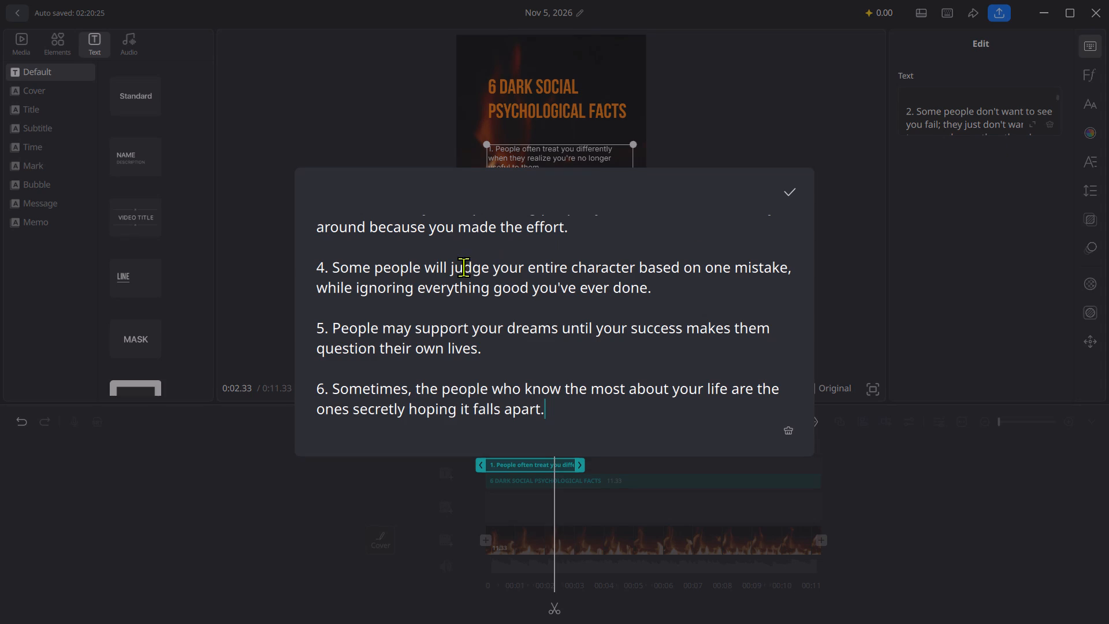
scroll(441, 259, up, 10)
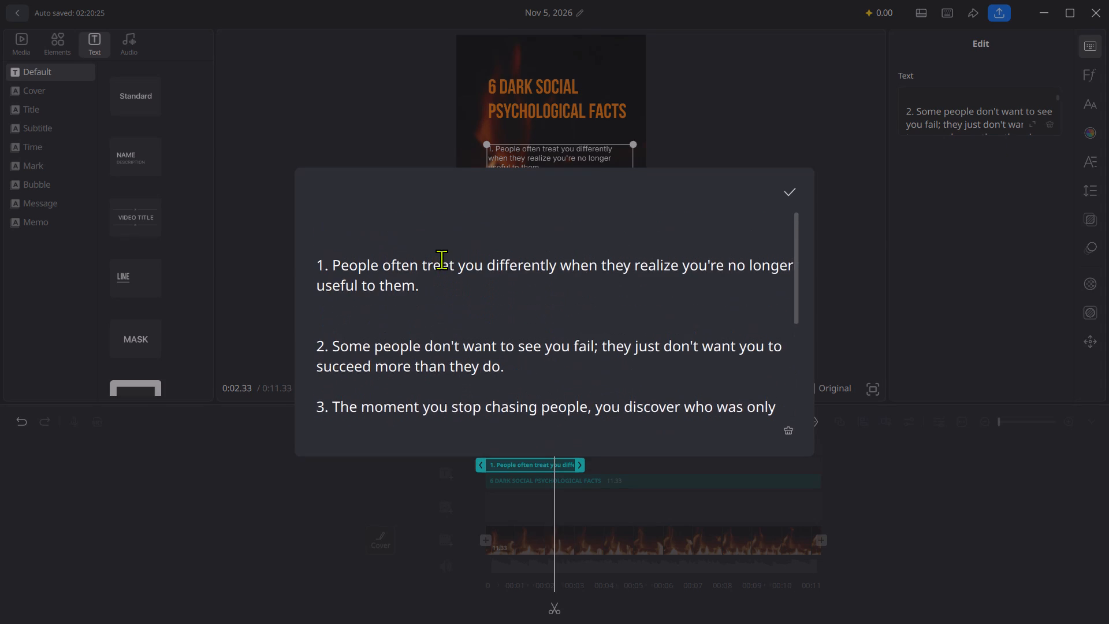
click(411, 359)
click(412, 348)
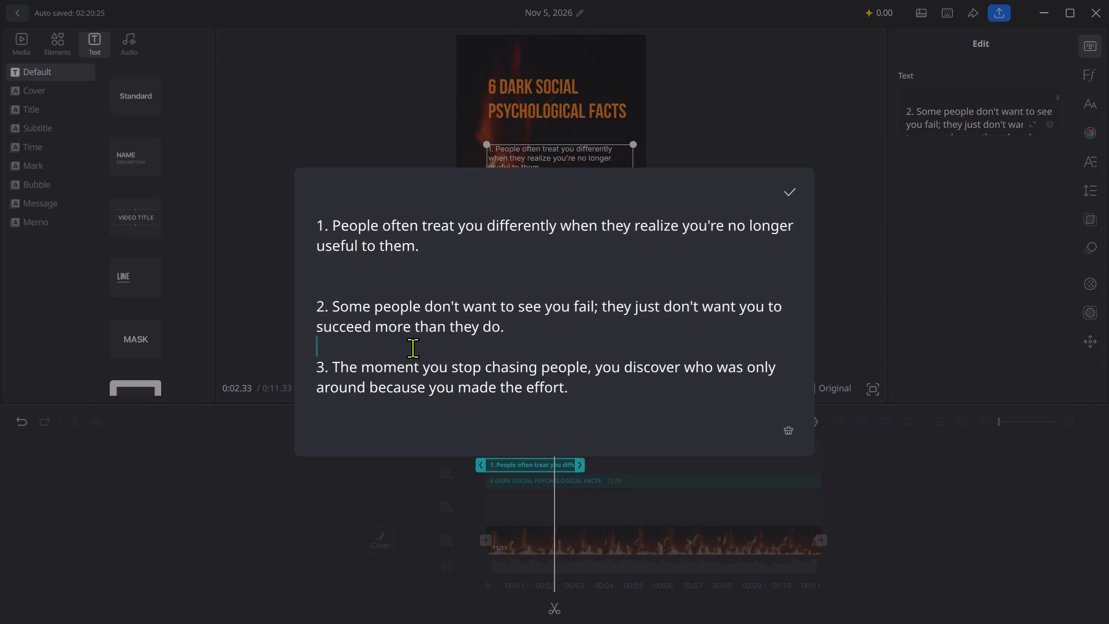
key(Return)
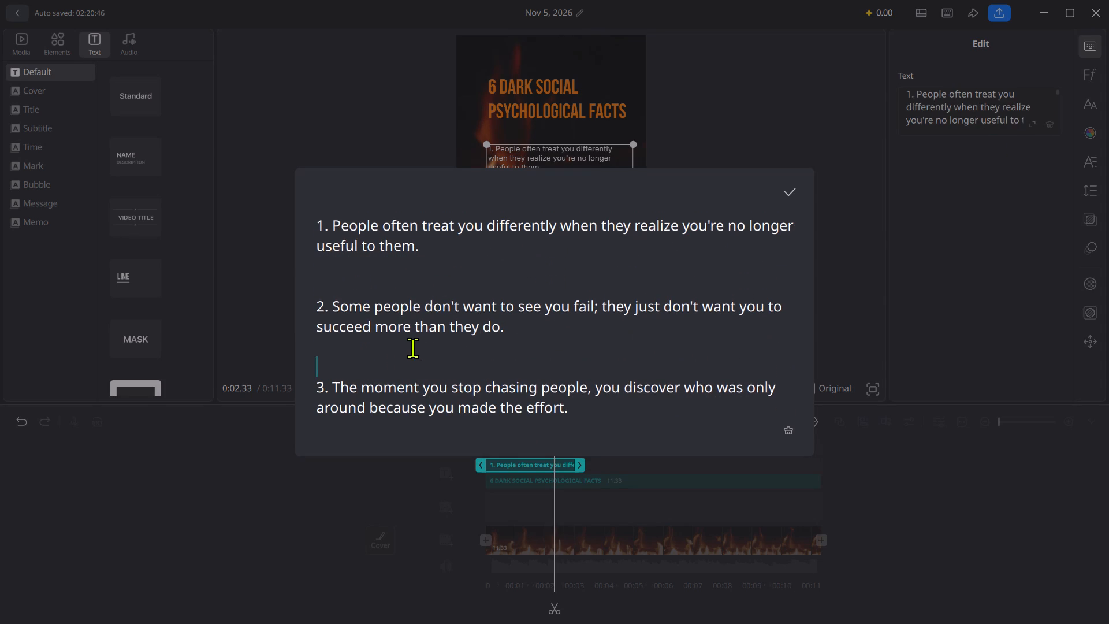
scroll(412, 348, down, 2)
click(405, 332)
key(Return)
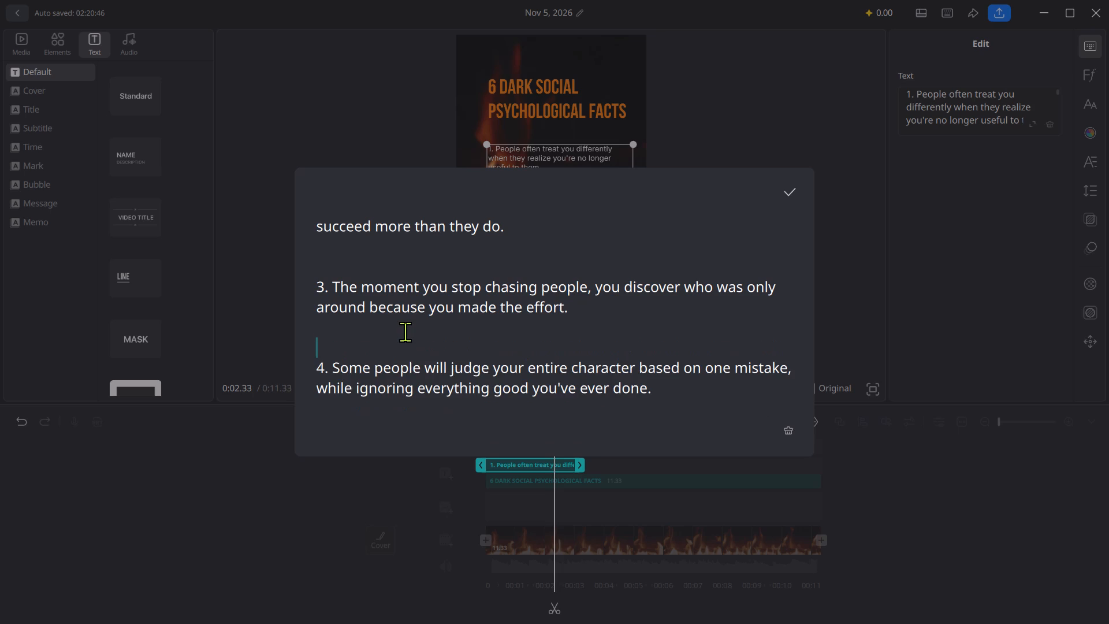
Insert an extra blank line between facts 4 and 5 and between facts 5 and 6, and apply the edit.
scroll(405, 332, down, 1)
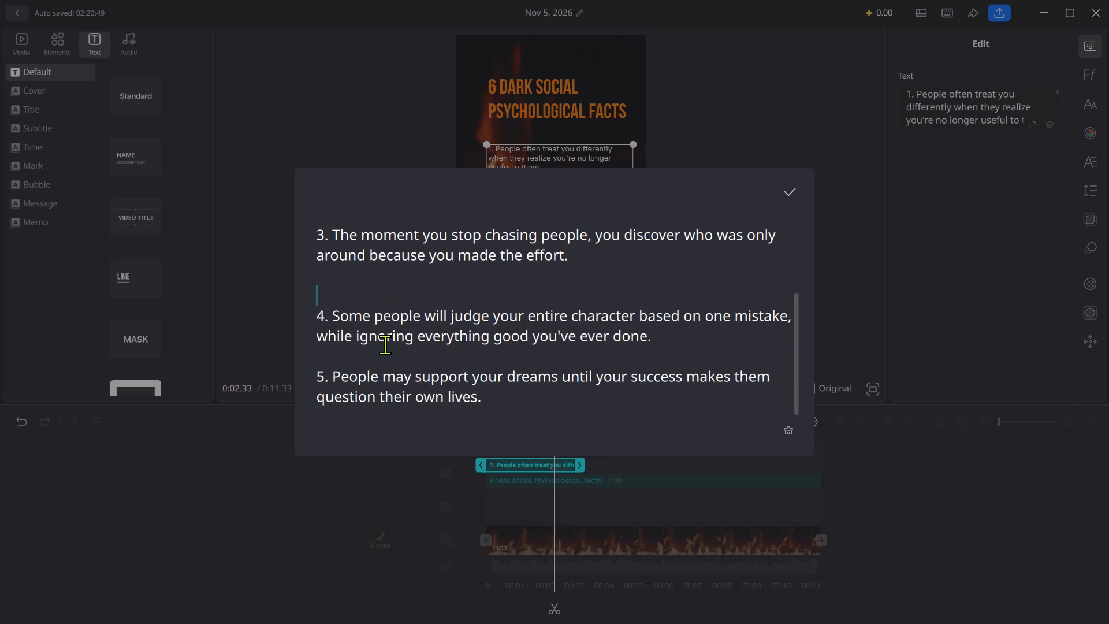
click(381, 362)
key(Return)
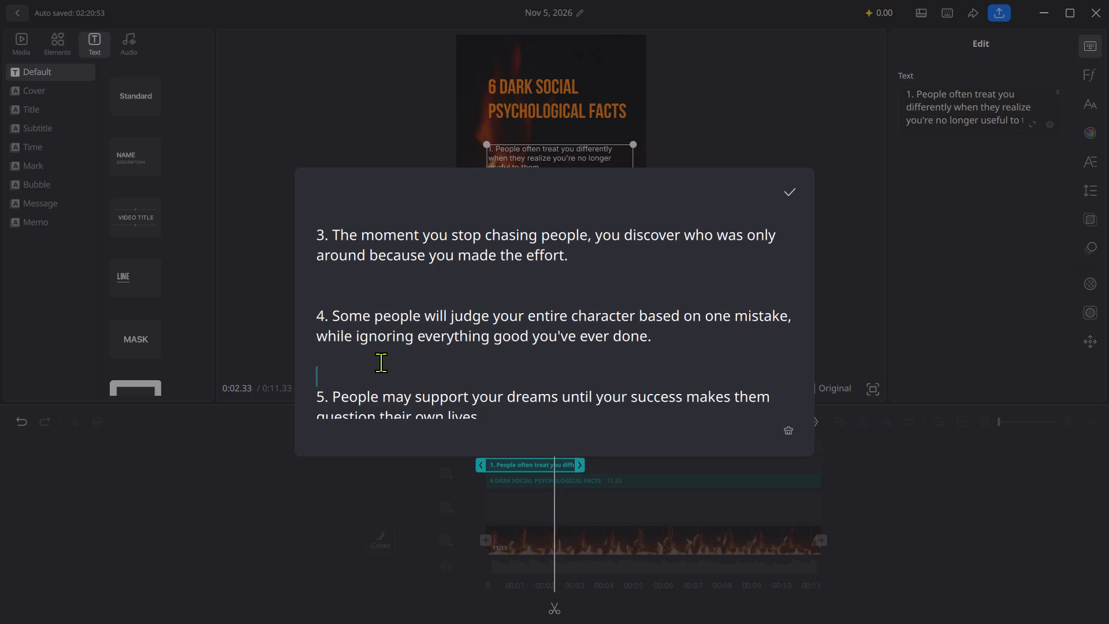
scroll(381, 362, down, 2)
click(381, 362)
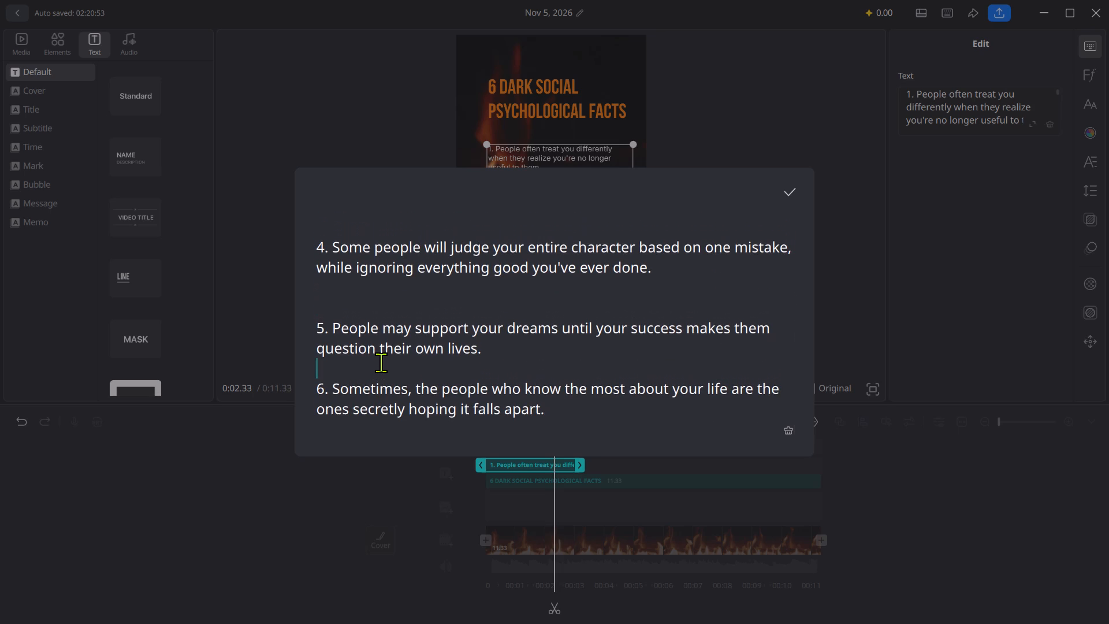
key(Return)
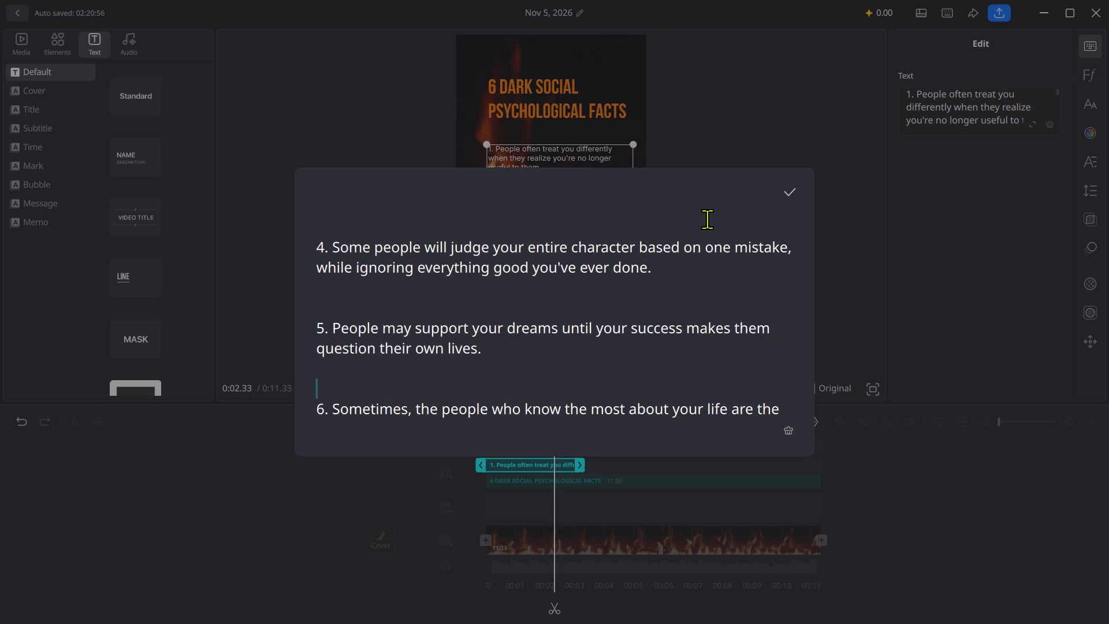
click(794, 199)
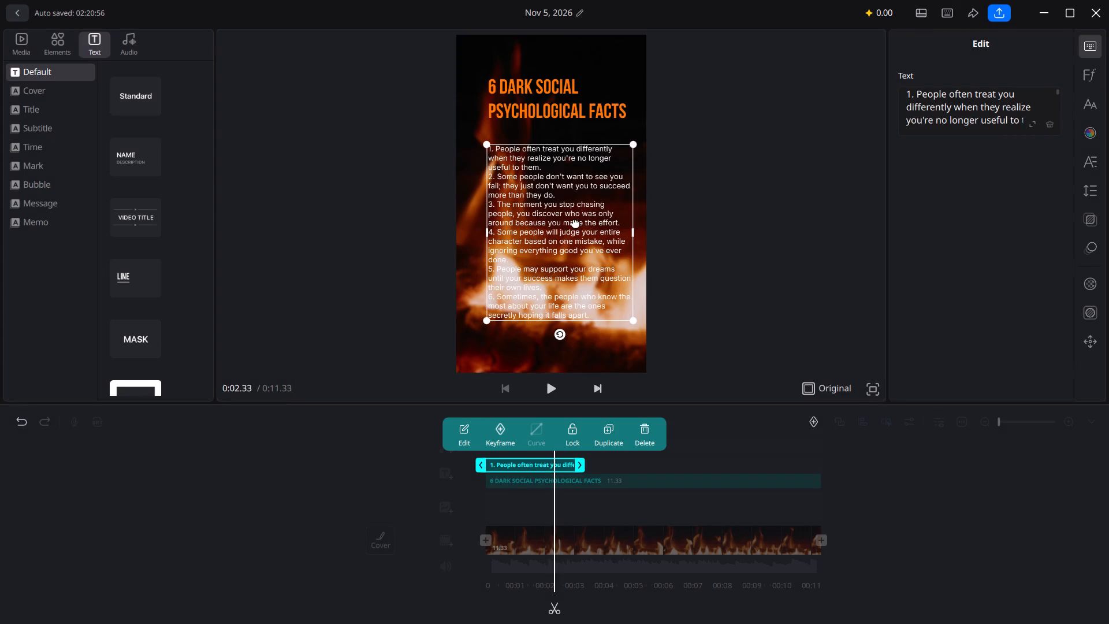
Nudge the facts block slightly left, line up the title's left edge with it, and check the layout in full-screen preview.
drag(575, 222, 570, 221)
click(547, 107)
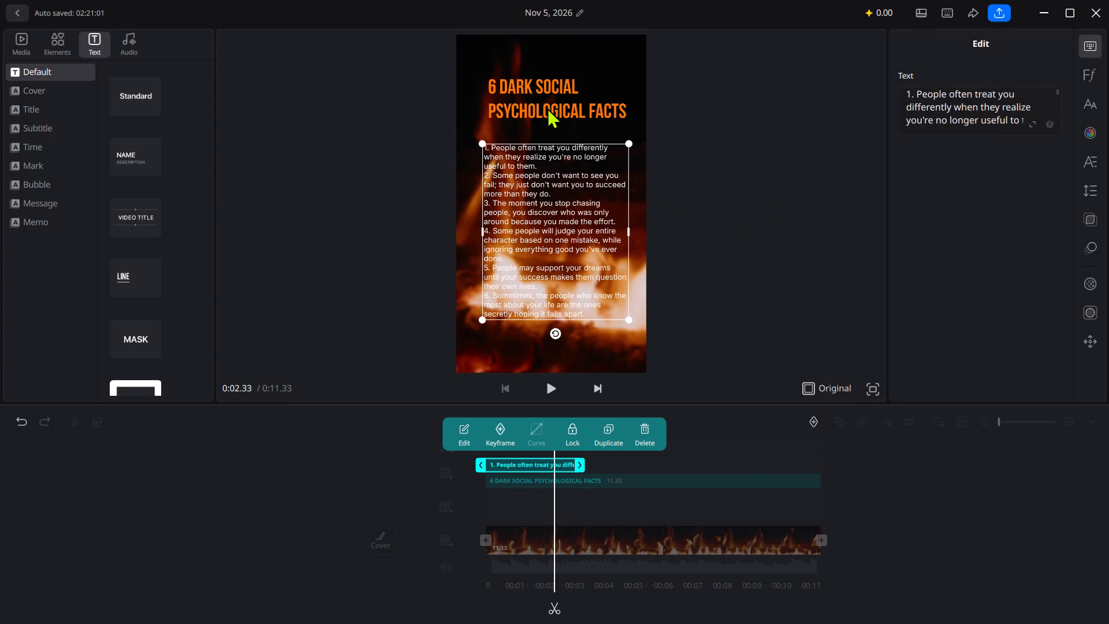
drag(543, 105, 539, 103)
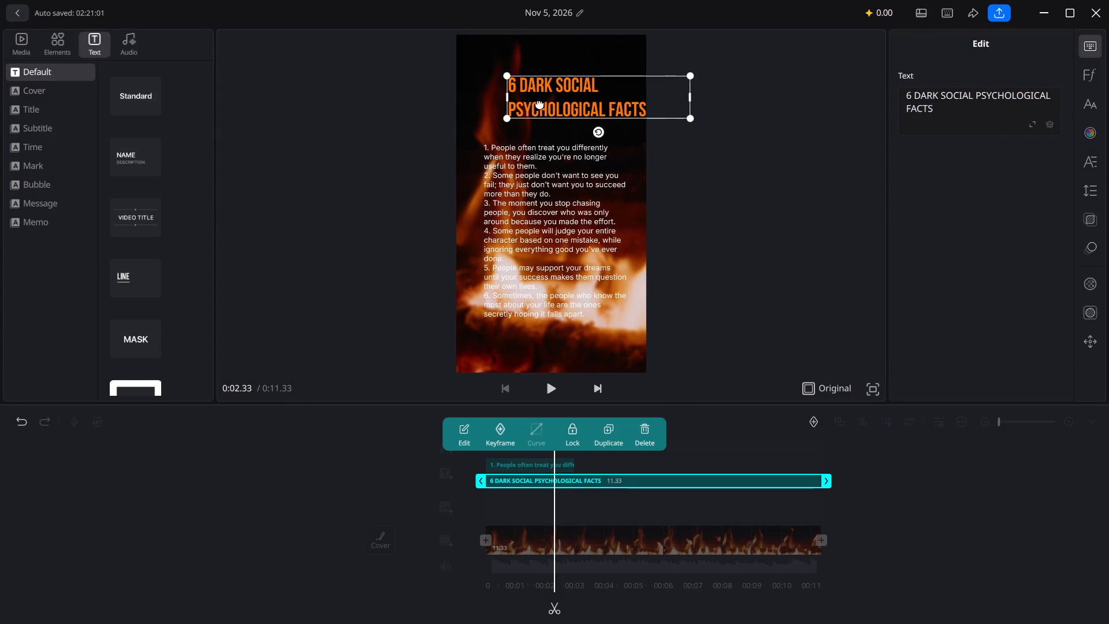
drag(539, 103, 516, 106)
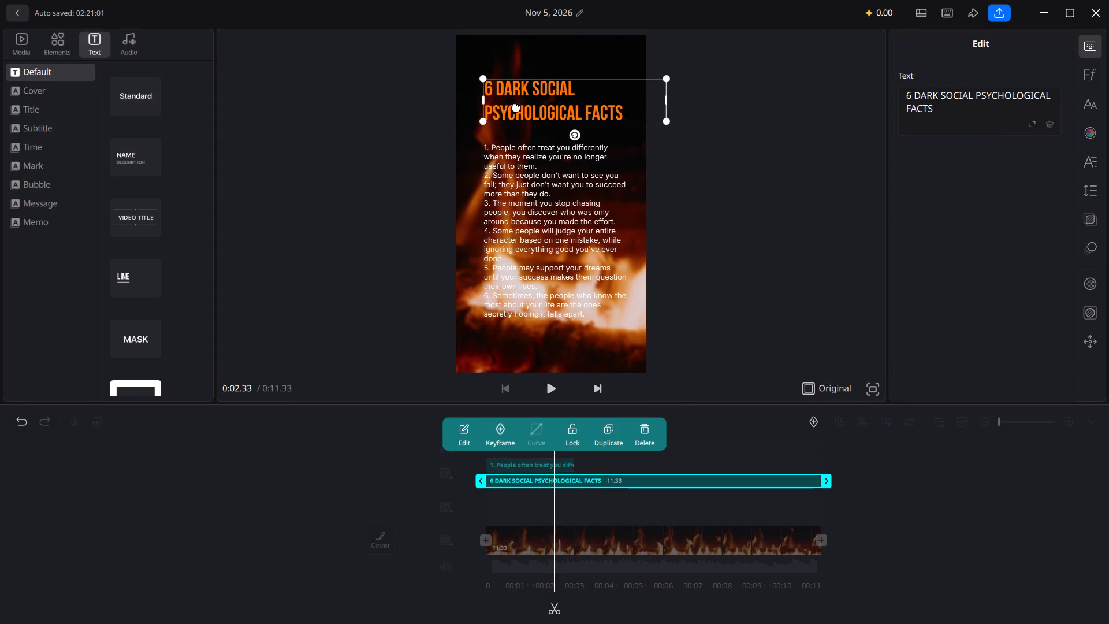
drag(516, 106, 515, 106)
click(518, 179)
click(518, 179)
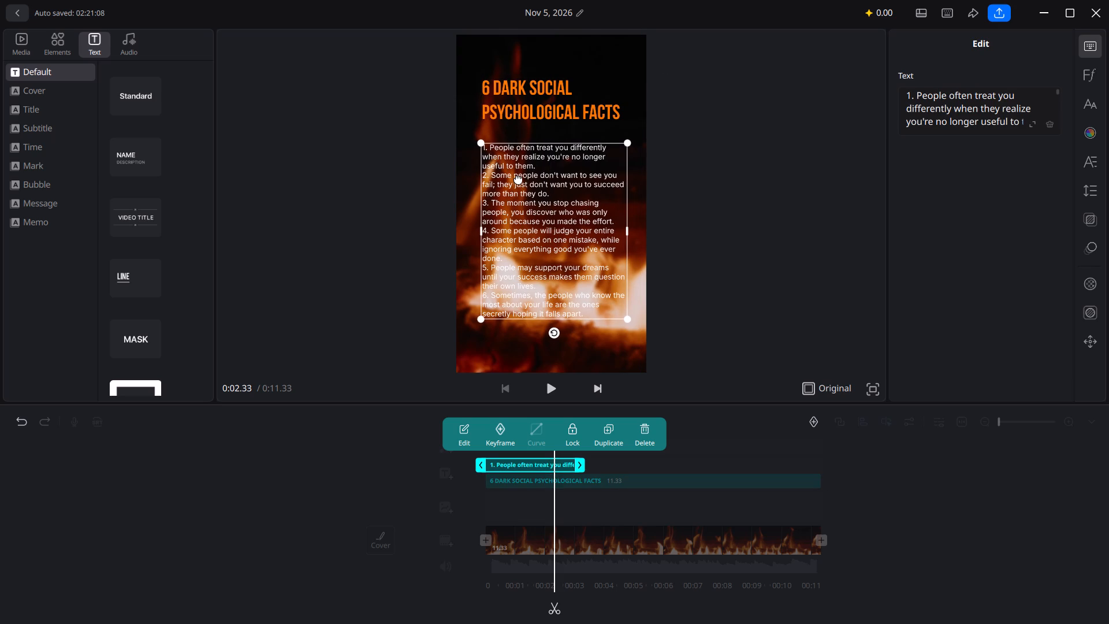
click(708, 275)
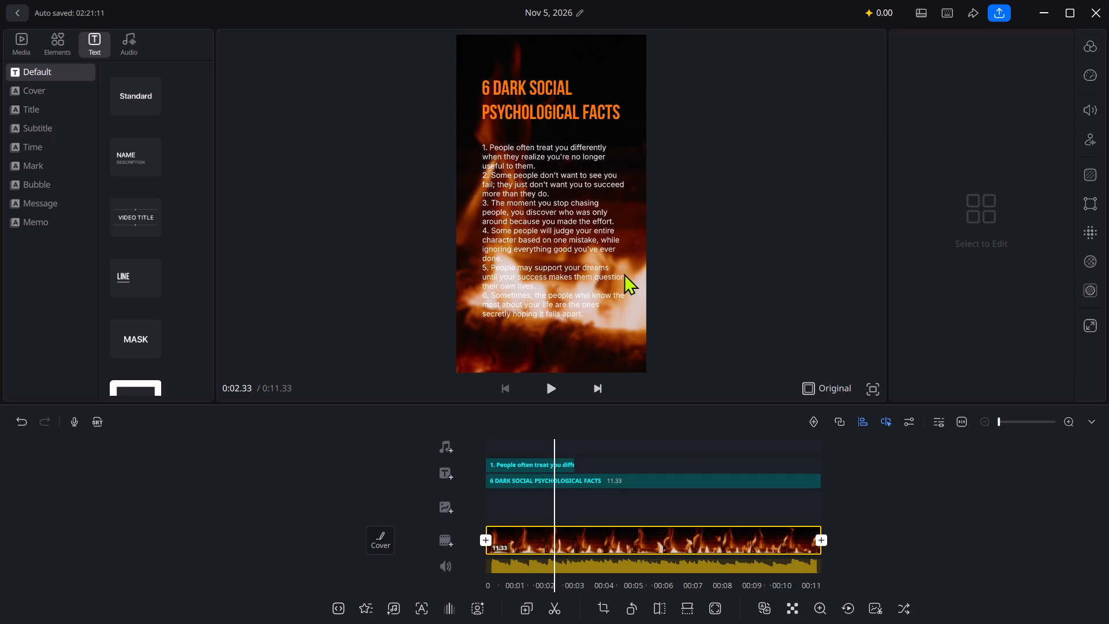
click(874, 385)
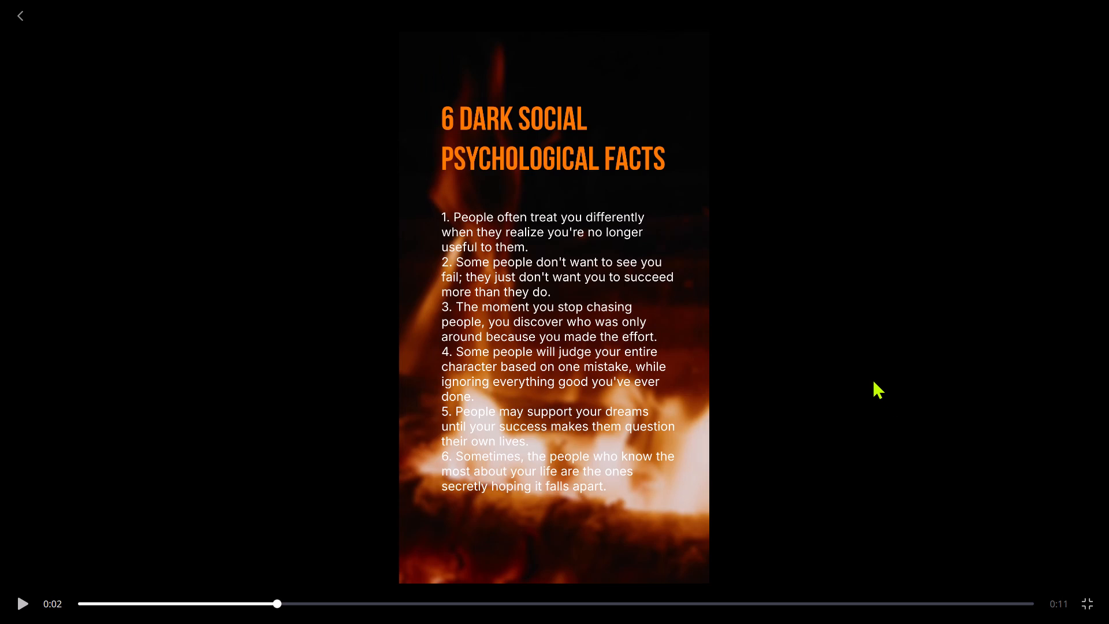
click(1089, 603)
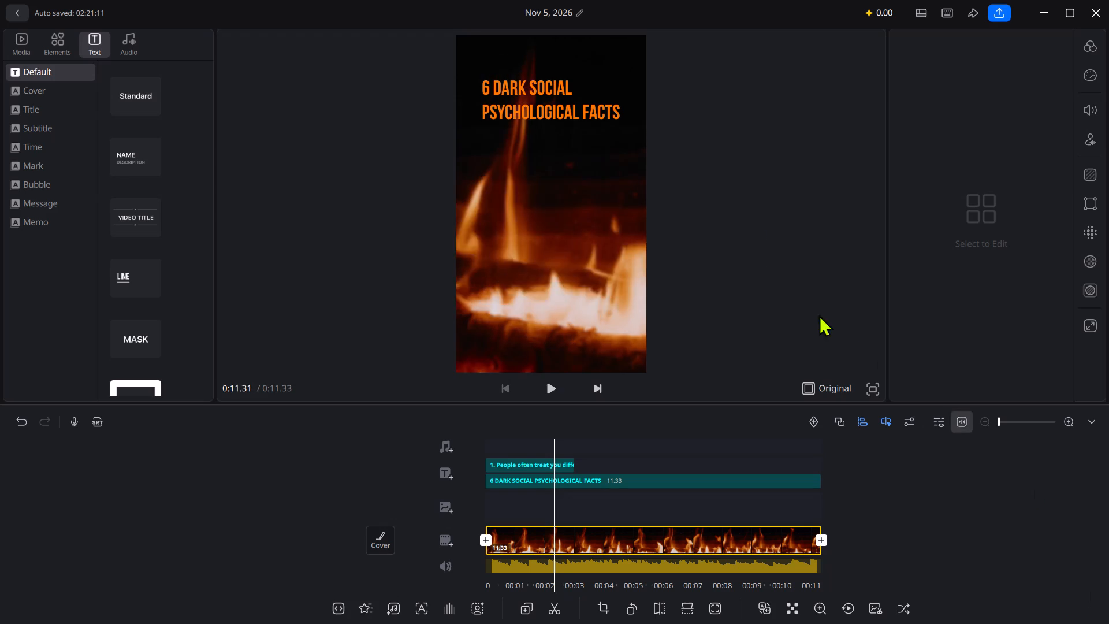
Enable a black (000000) stroke at full opacity on the facts text and give it size 2.
click(546, 224)
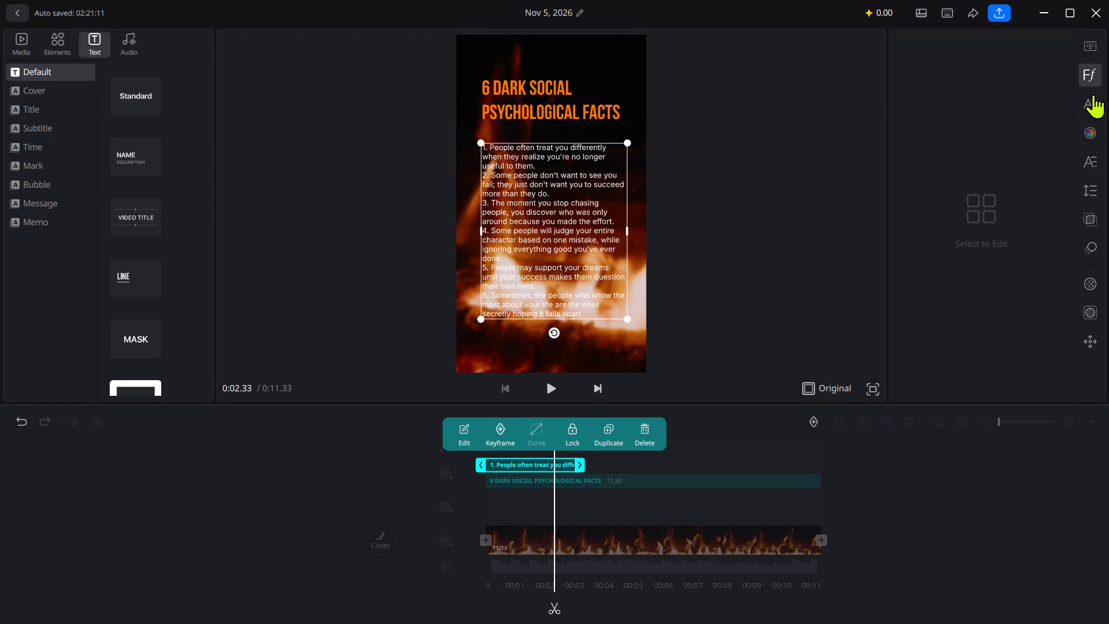
click(1096, 132)
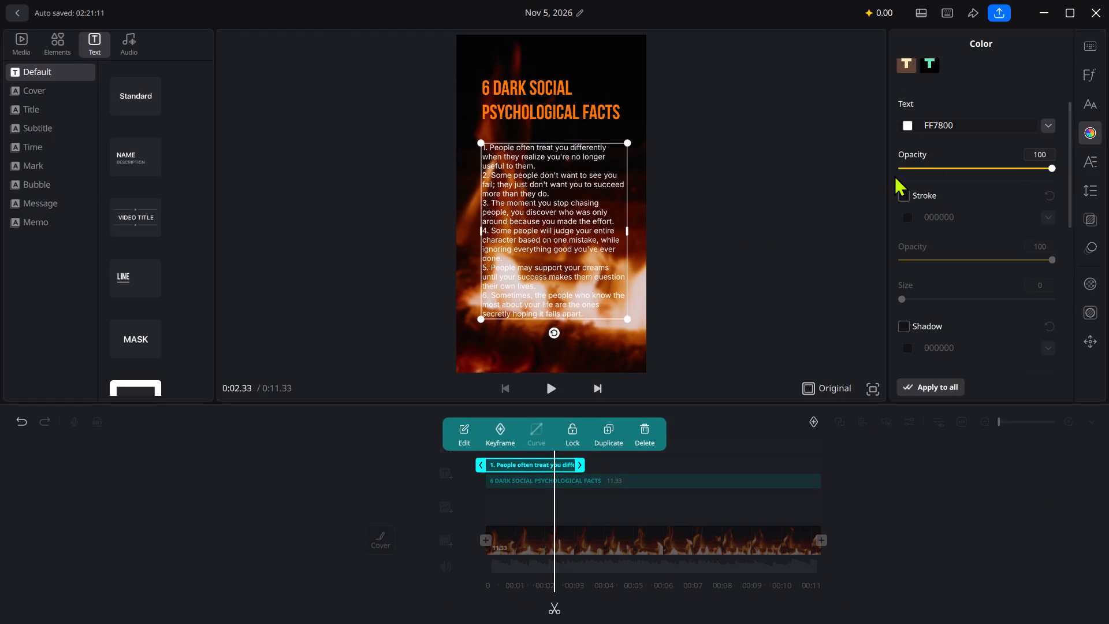
click(905, 196)
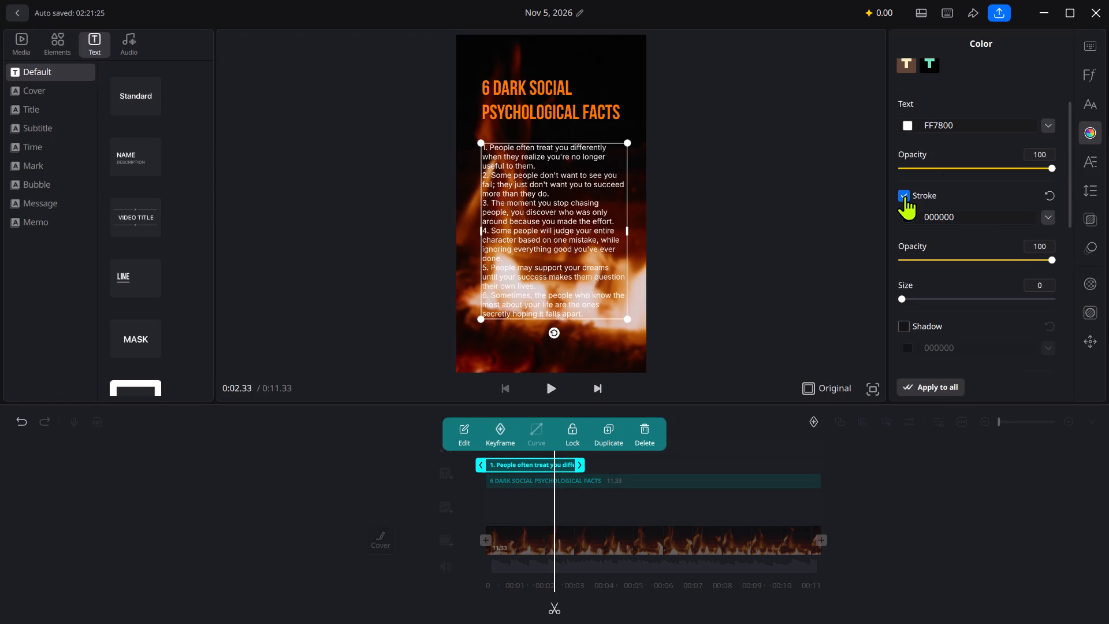
click(1050, 219)
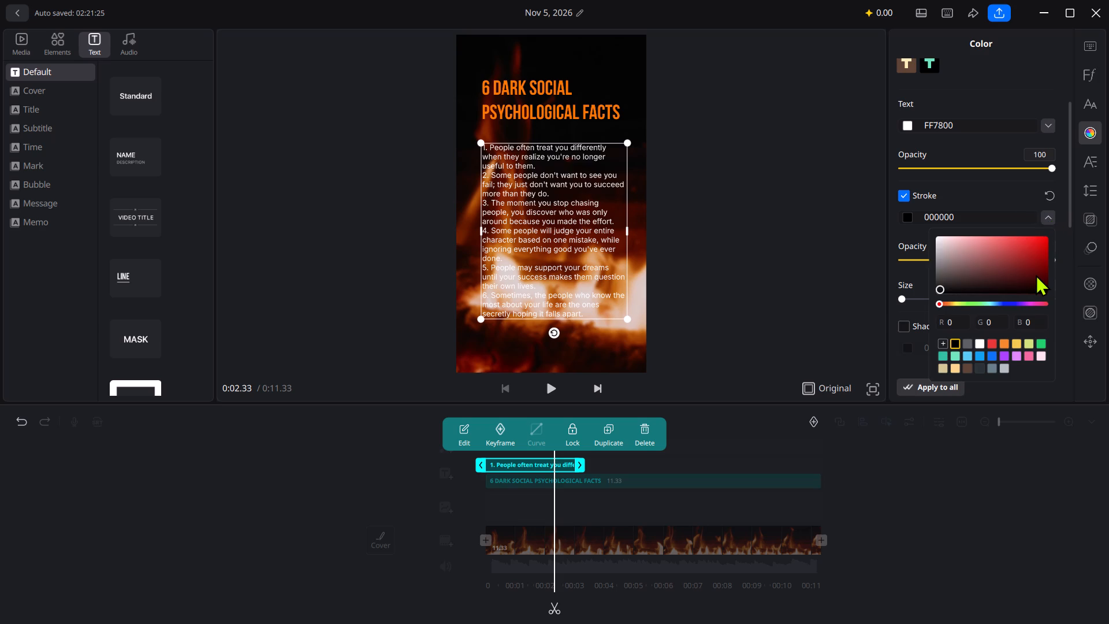
scroll(1036, 274, down, 1)
click(1047, 213)
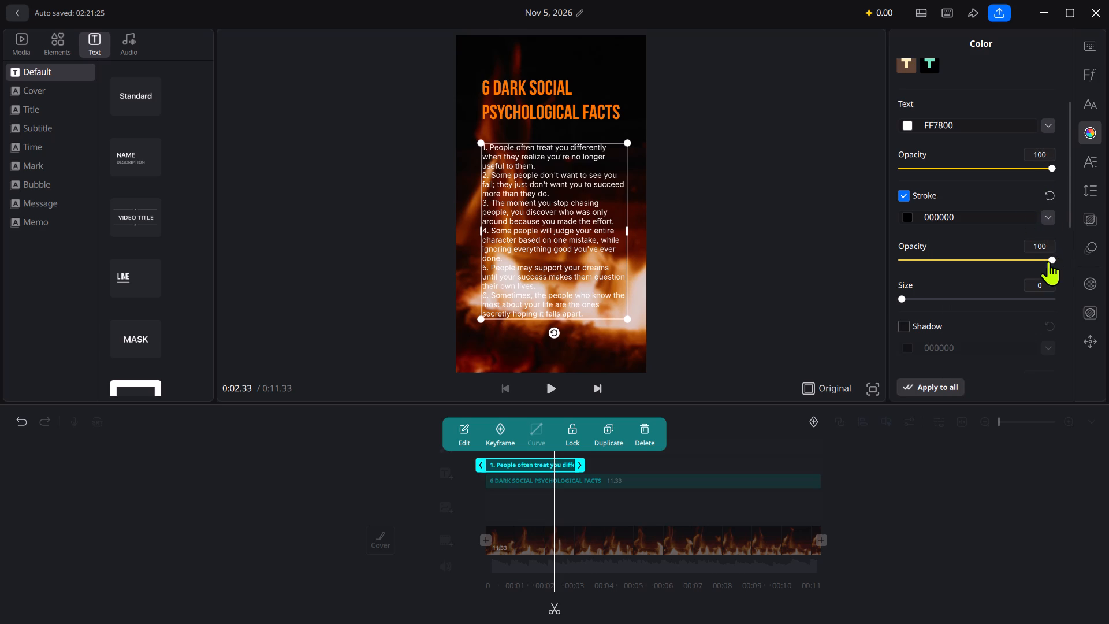
scroll(993, 268, down, 1)
click(914, 247)
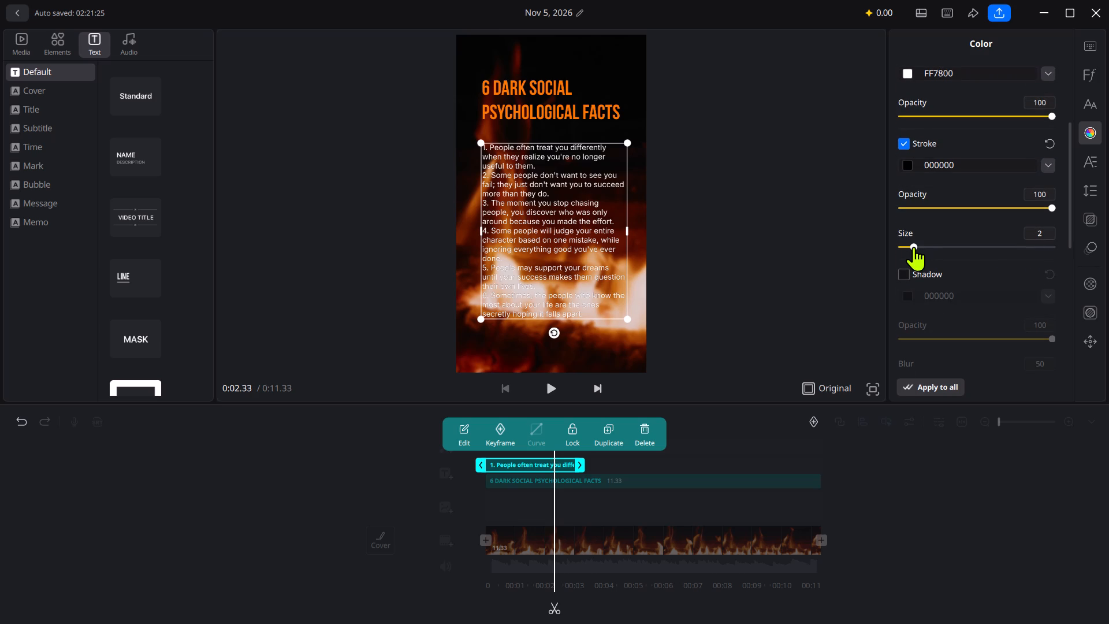
Try thicker stroke sizes up to 13 on the facts text, and settle on size 3.
click(926, 247)
click(935, 247)
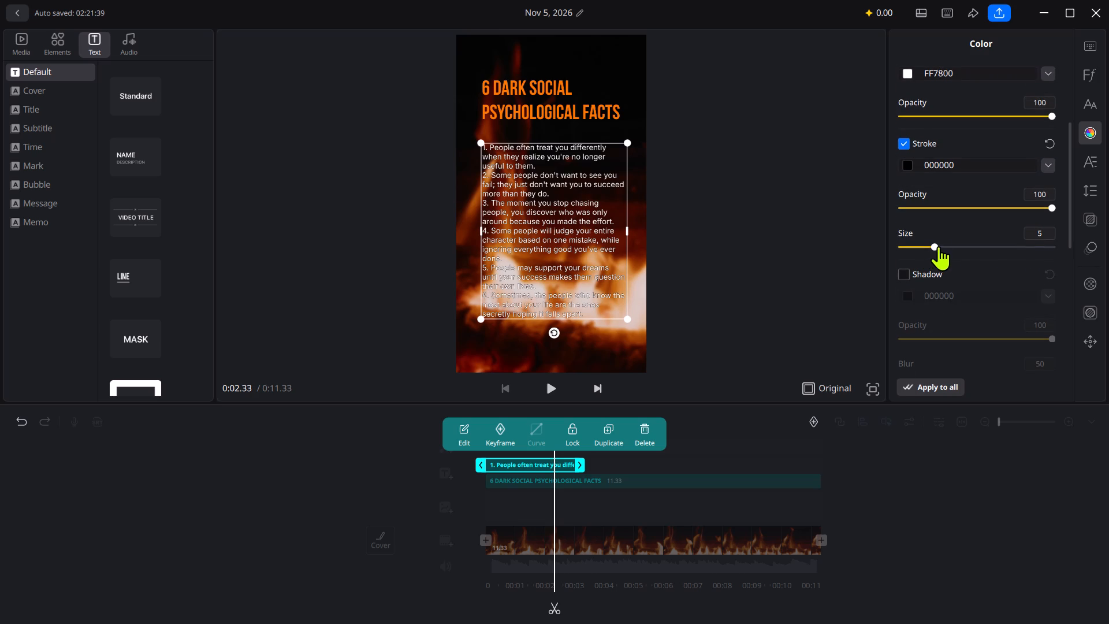
click(947, 246)
click(975, 249)
click(978, 249)
click(999, 247)
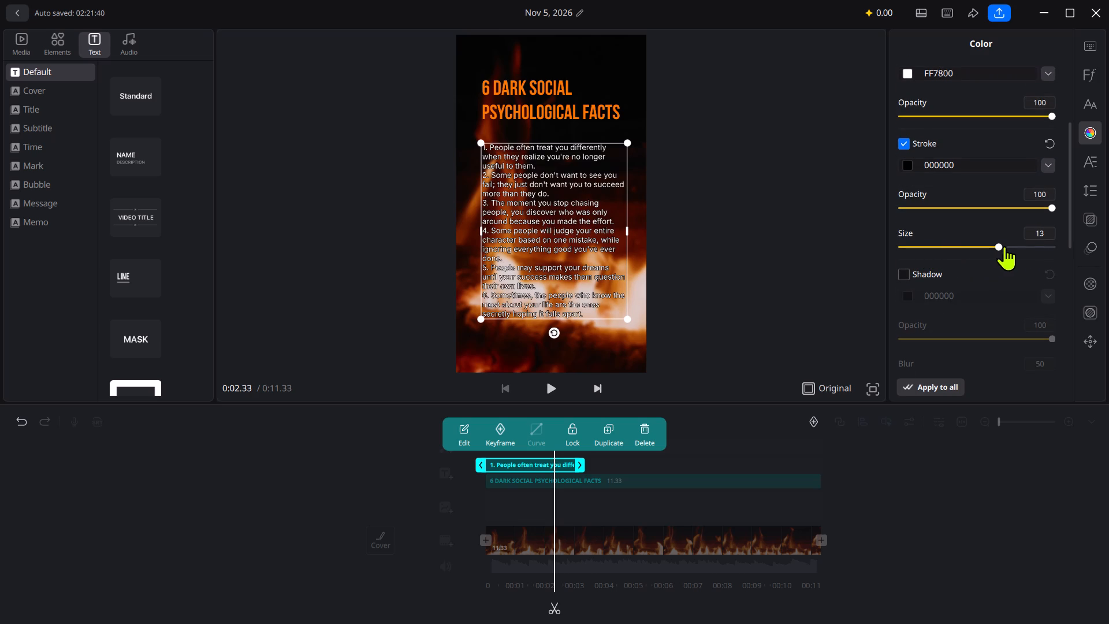
click(993, 248)
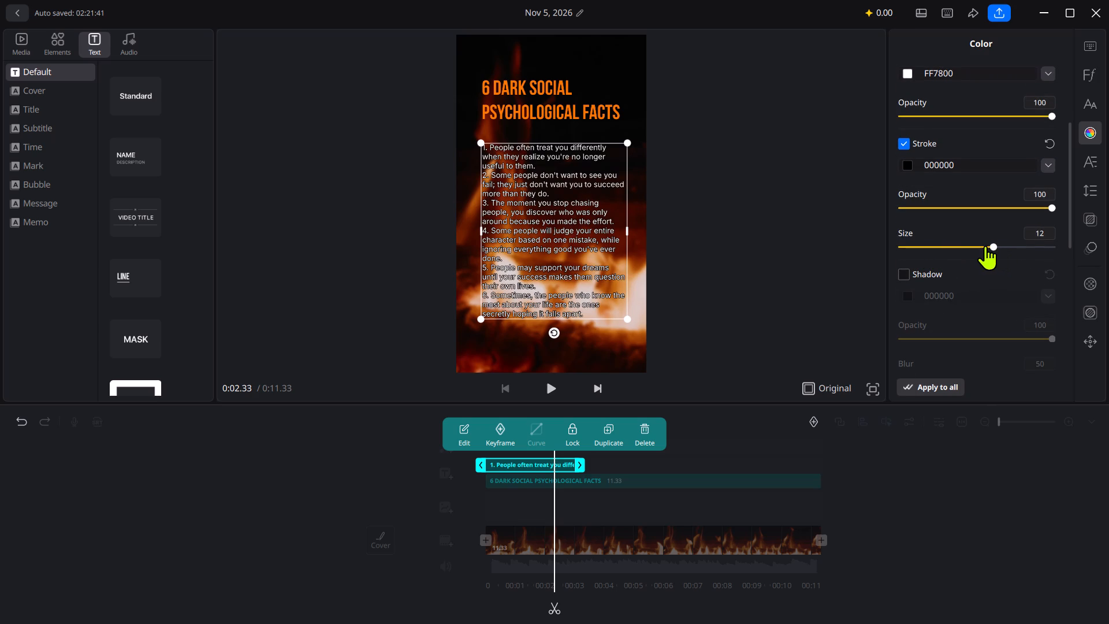
click(985, 246)
click(971, 246)
click(957, 248)
click(937, 248)
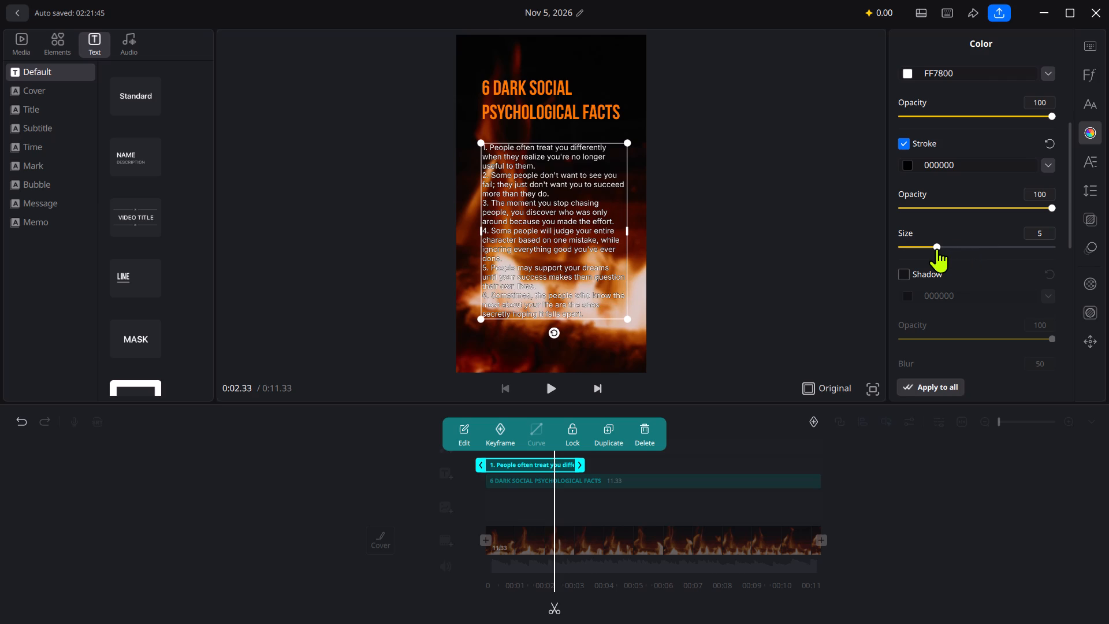
click(918, 247)
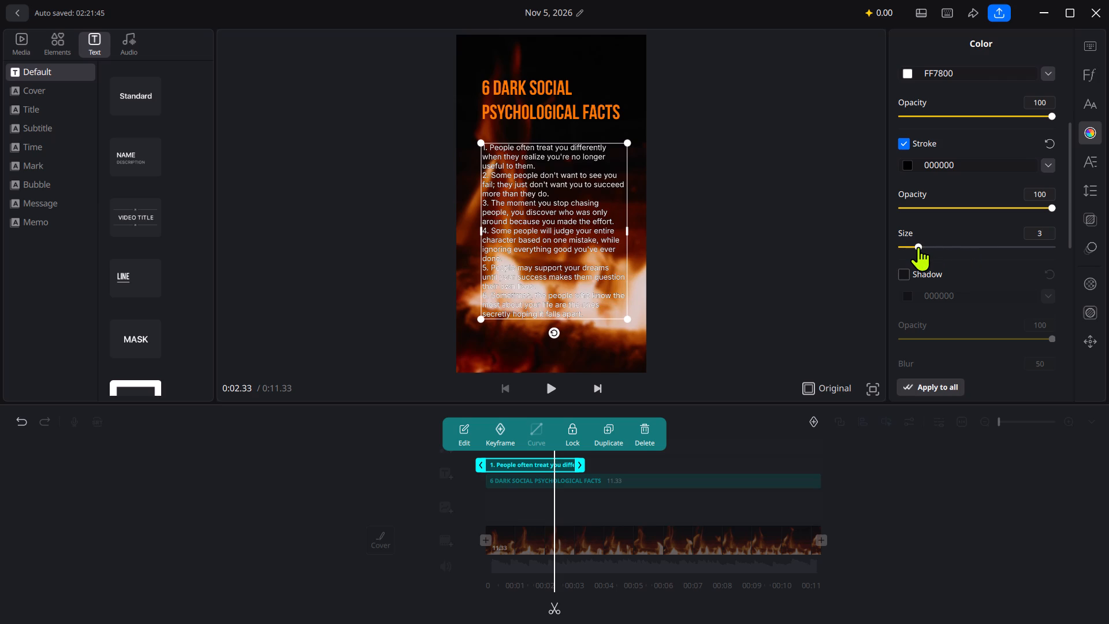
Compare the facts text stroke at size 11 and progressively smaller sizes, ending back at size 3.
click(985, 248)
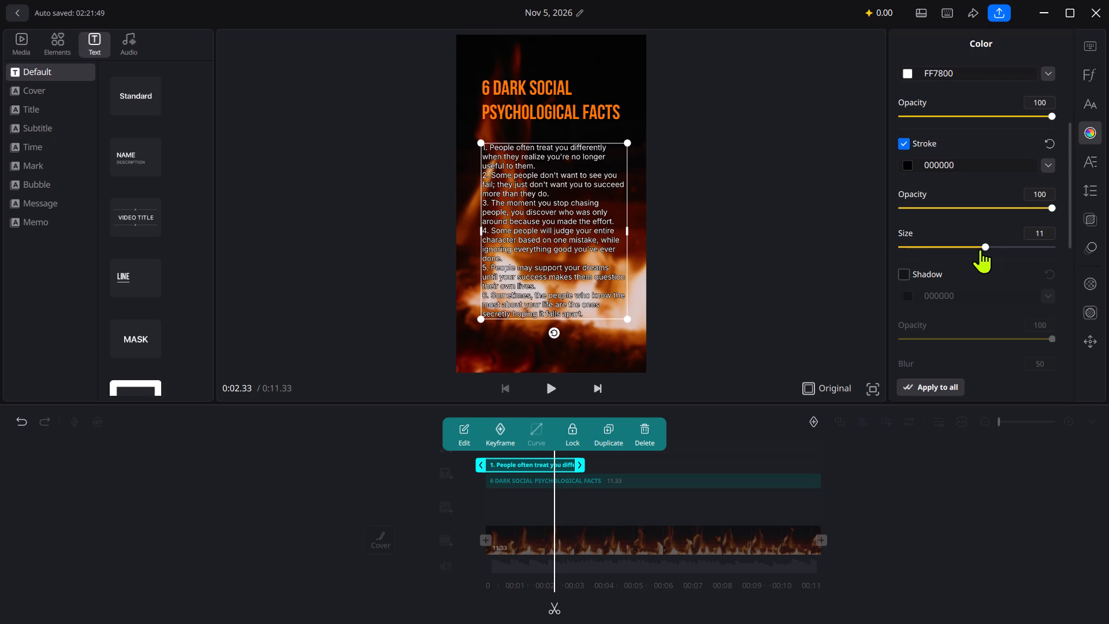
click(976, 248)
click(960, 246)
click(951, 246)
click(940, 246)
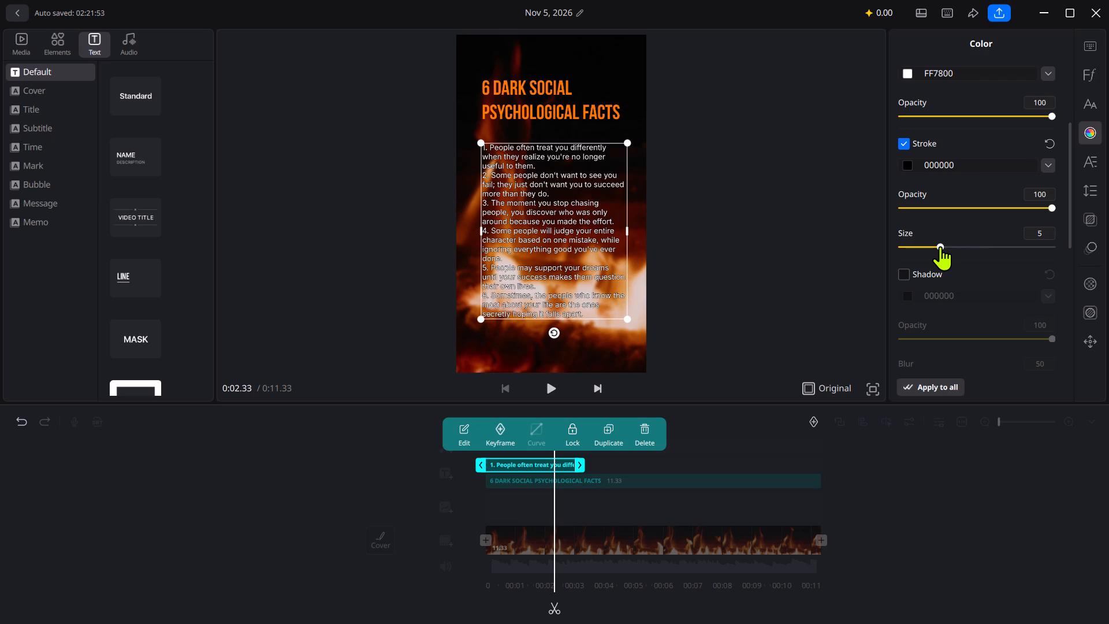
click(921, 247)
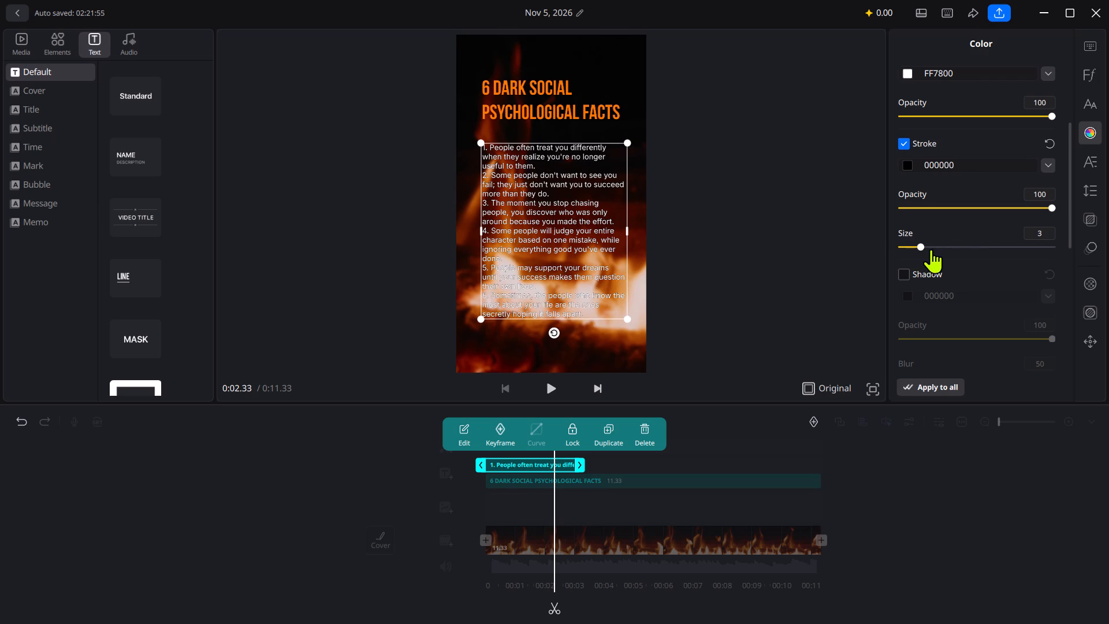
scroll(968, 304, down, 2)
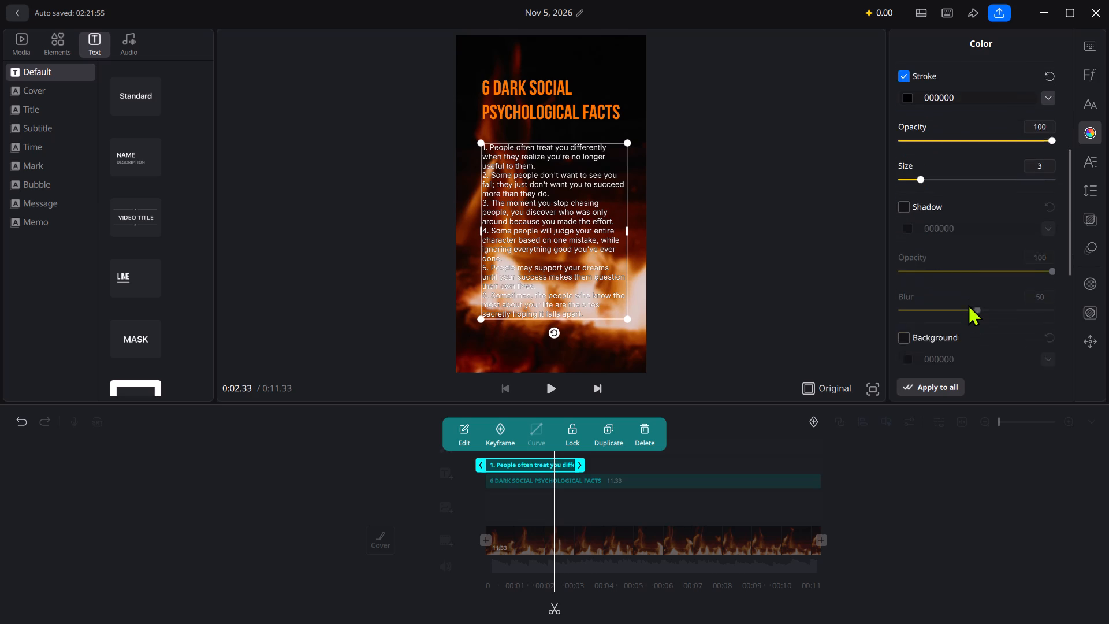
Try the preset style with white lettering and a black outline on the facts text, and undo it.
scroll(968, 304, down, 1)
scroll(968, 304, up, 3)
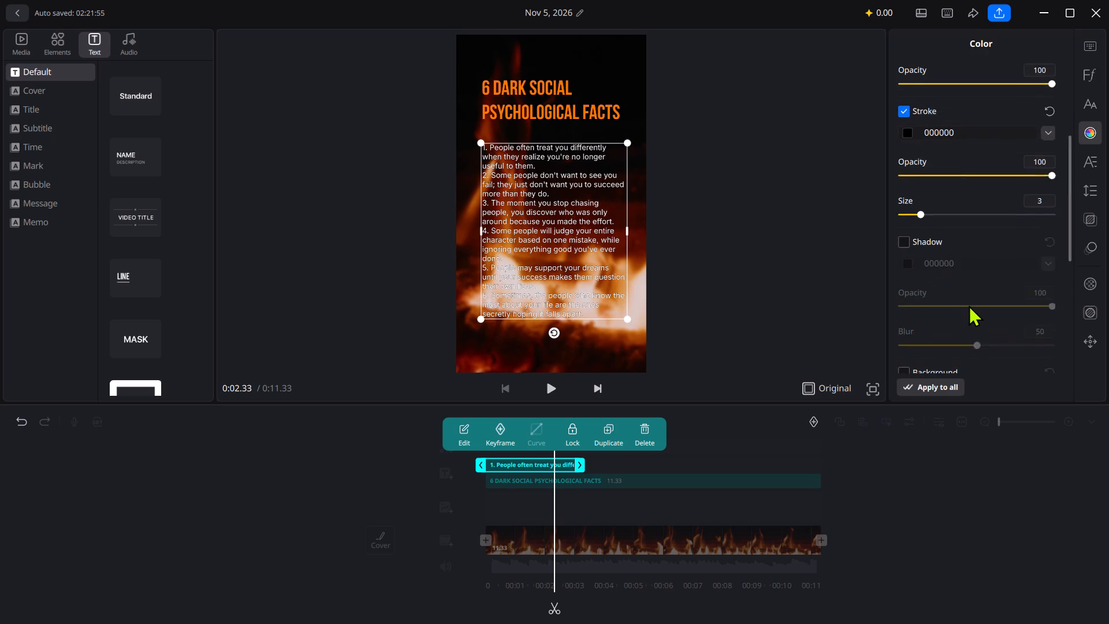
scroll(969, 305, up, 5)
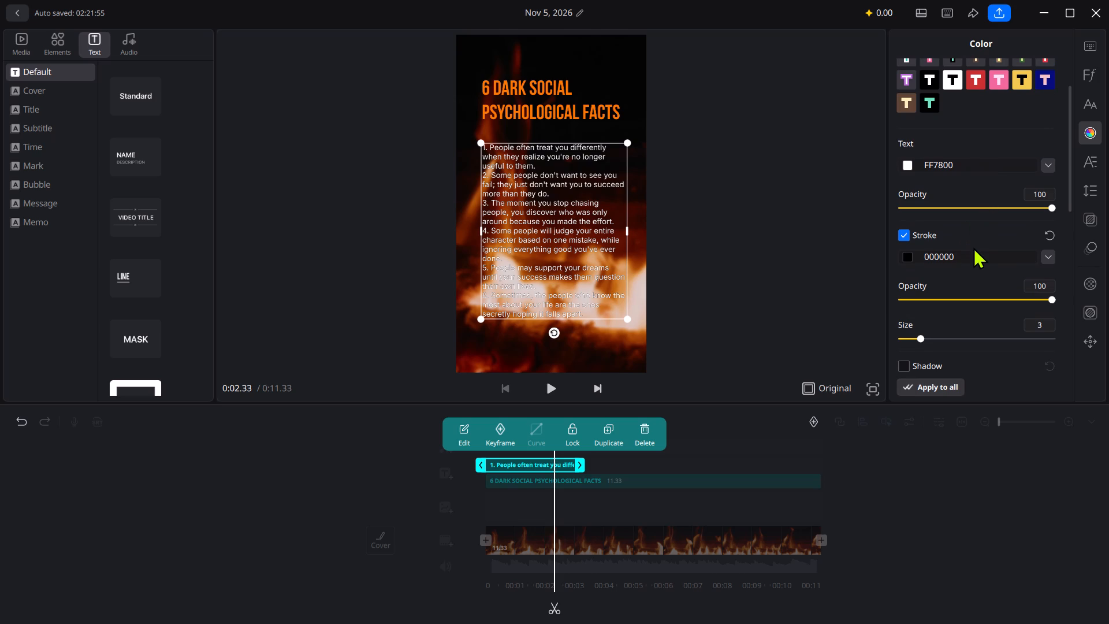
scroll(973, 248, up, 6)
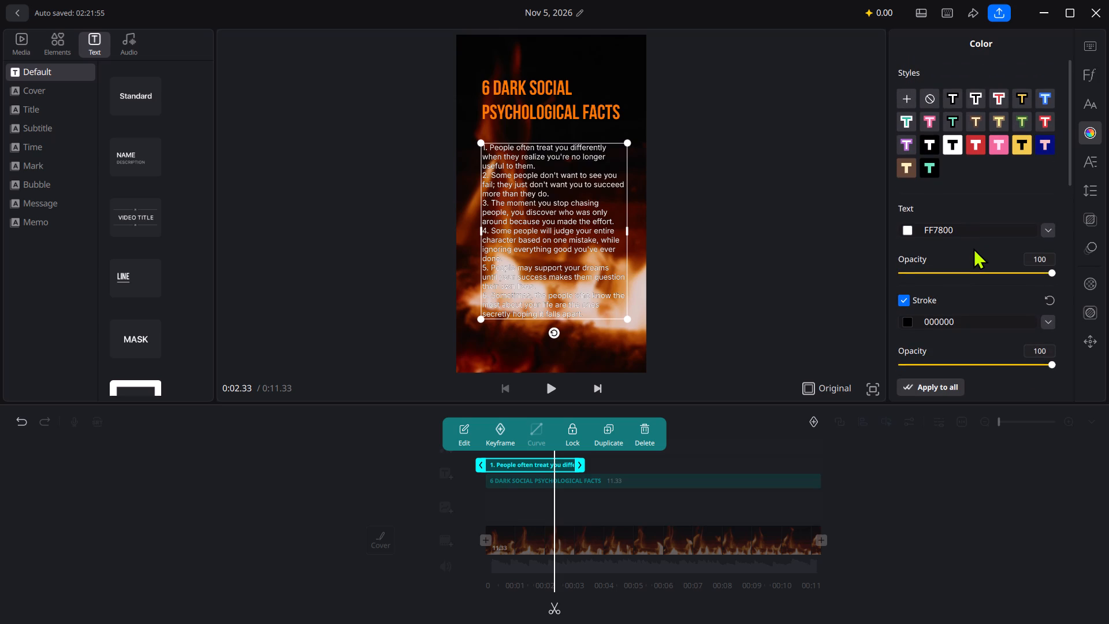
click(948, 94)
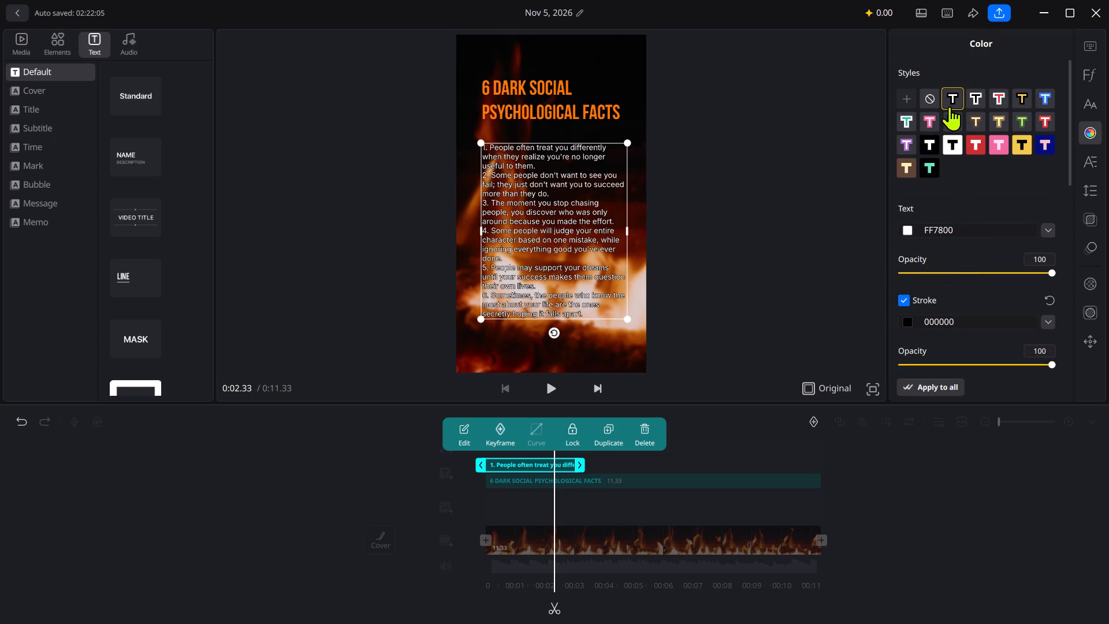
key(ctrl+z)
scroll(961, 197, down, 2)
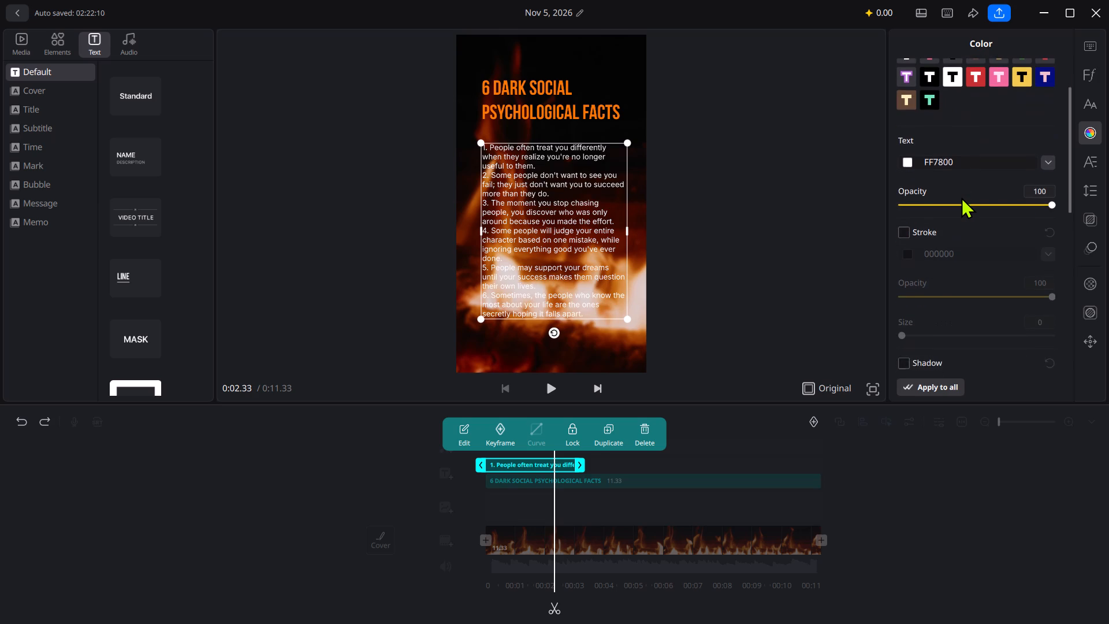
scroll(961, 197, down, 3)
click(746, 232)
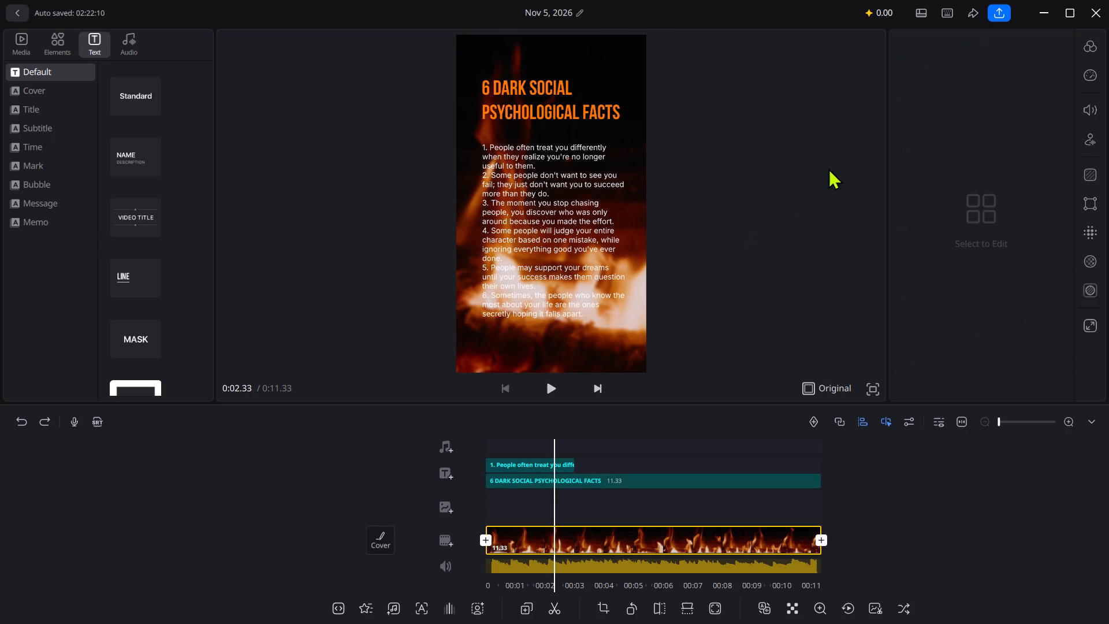
Change the font of the facts text to Noto Sans TC Bold.
click(557, 246)
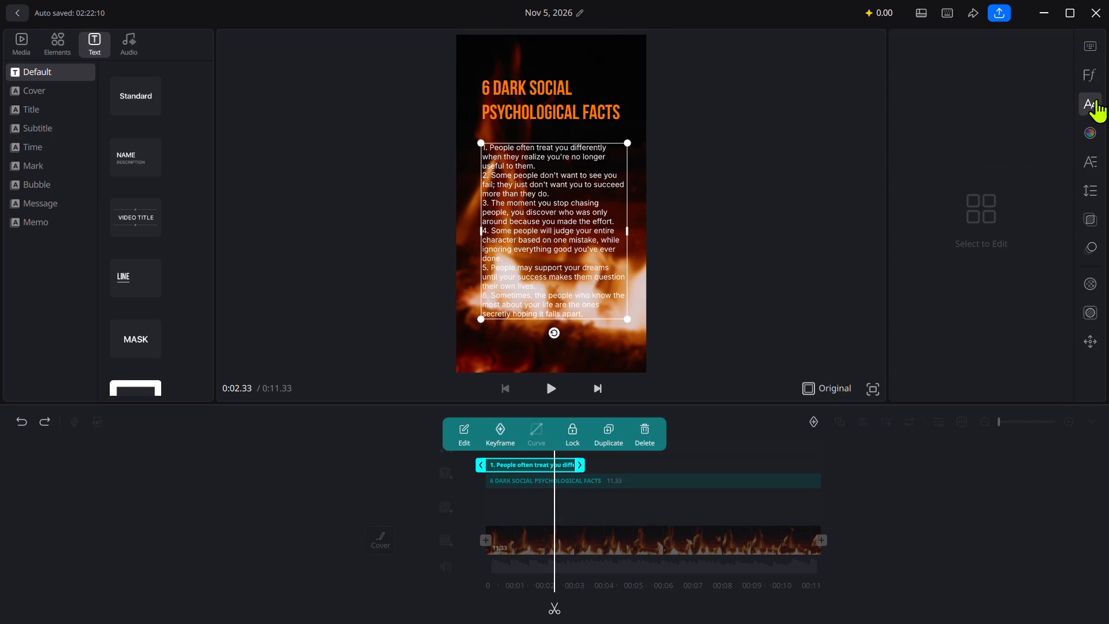
click(1096, 100)
click(1095, 80)
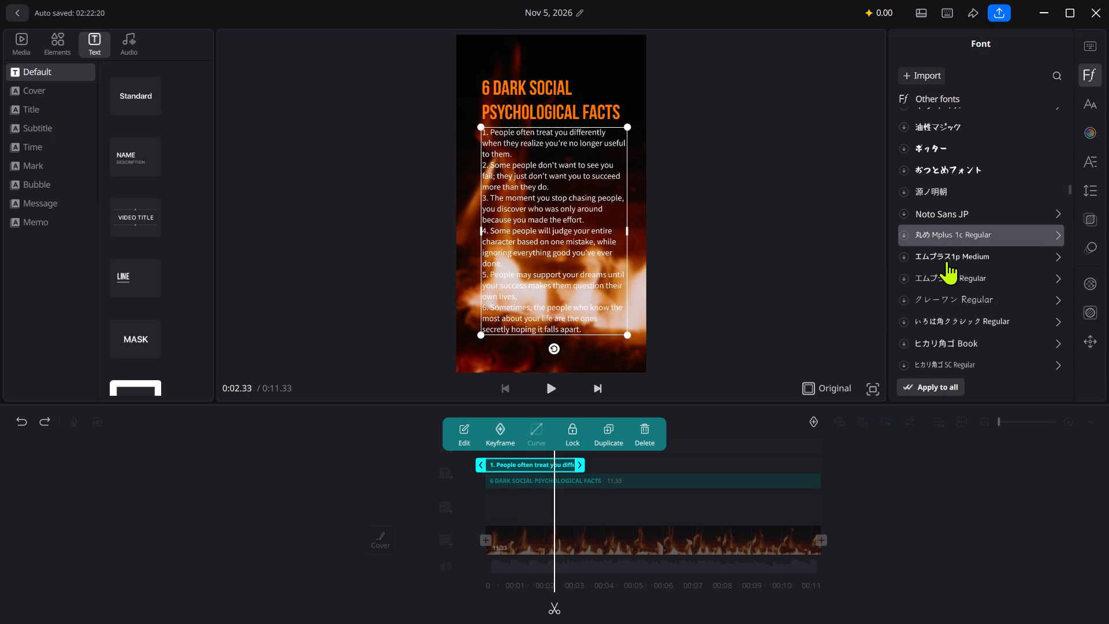
scroll(947, 284, down, 5)
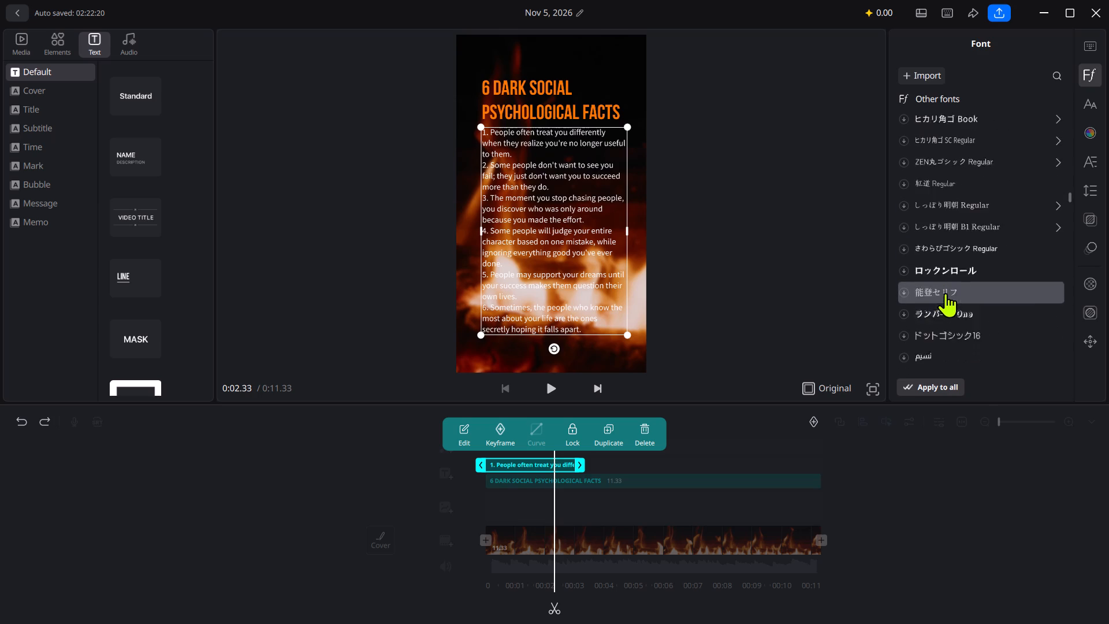
scroll(946, 293, down, 4)
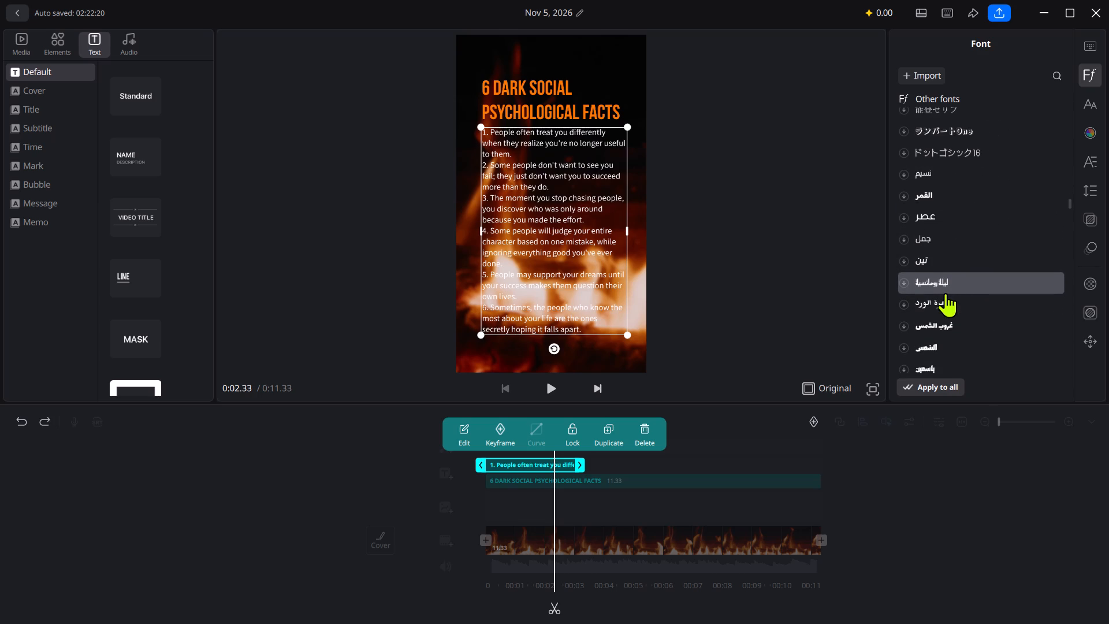
scroll(946, 293, down, 8)
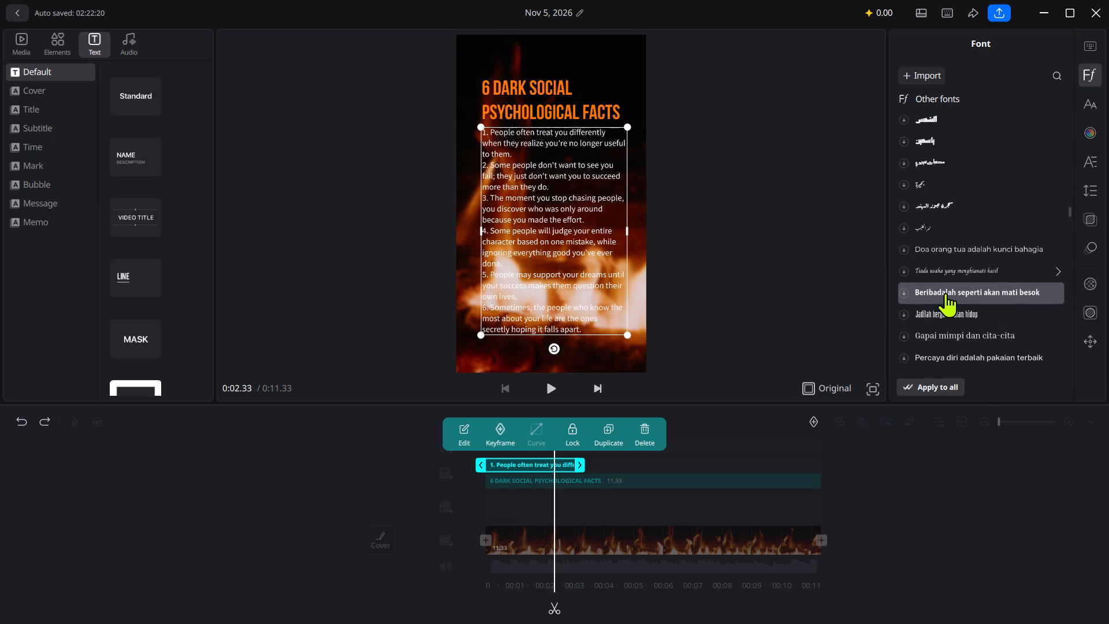
scroll(960, 262, down, 5)
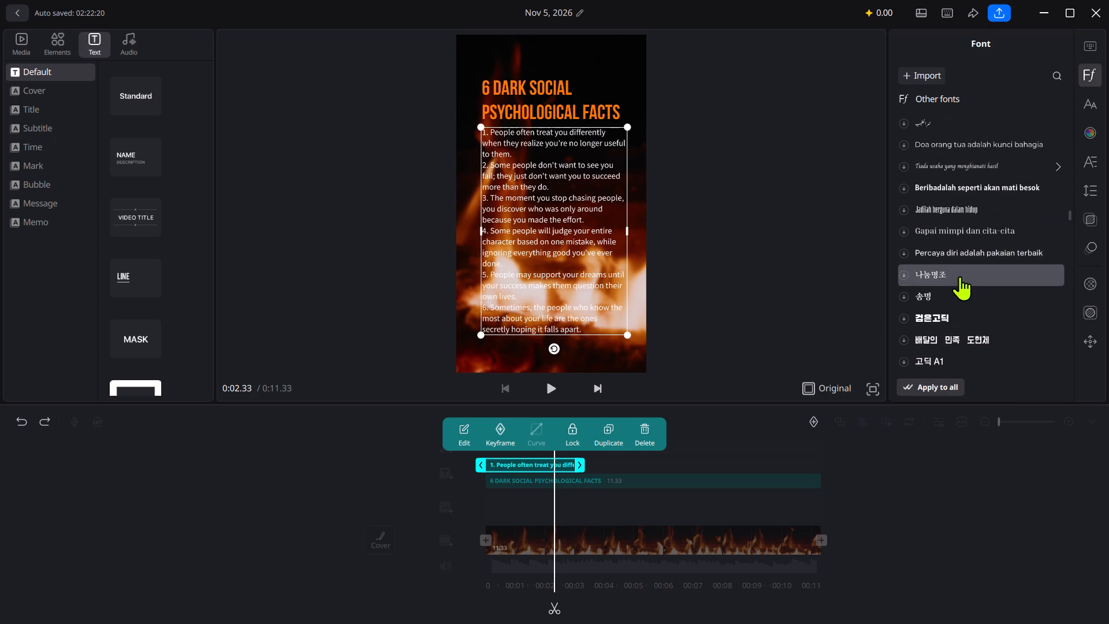
scroll(943, 312, down, 9)
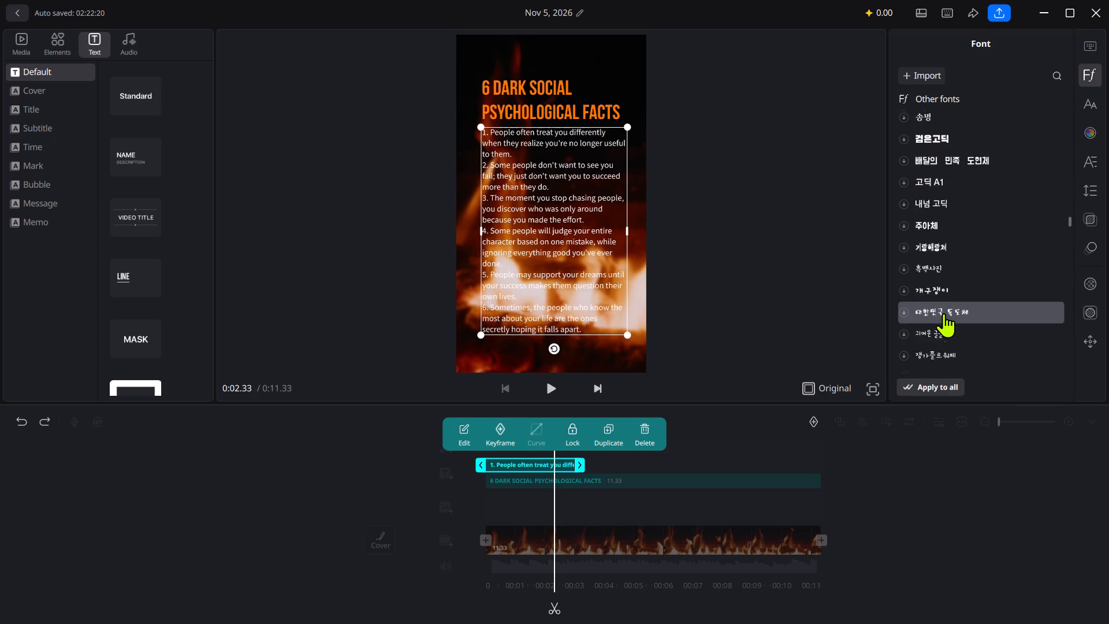
scroll(944, 313, down, 13)
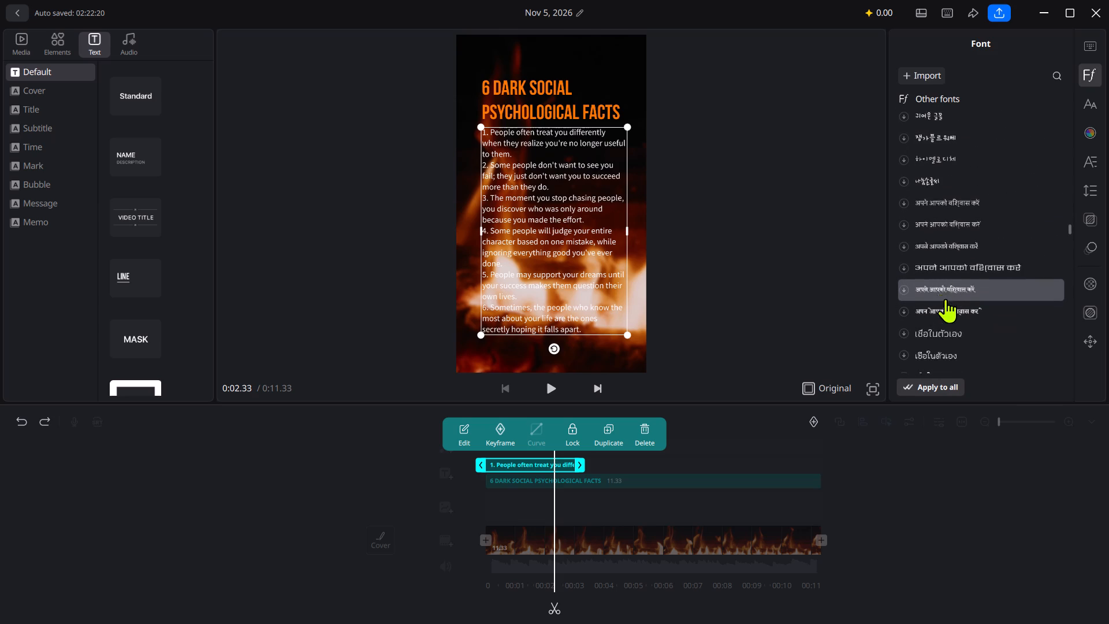
scroll(946, 299, down, 19)
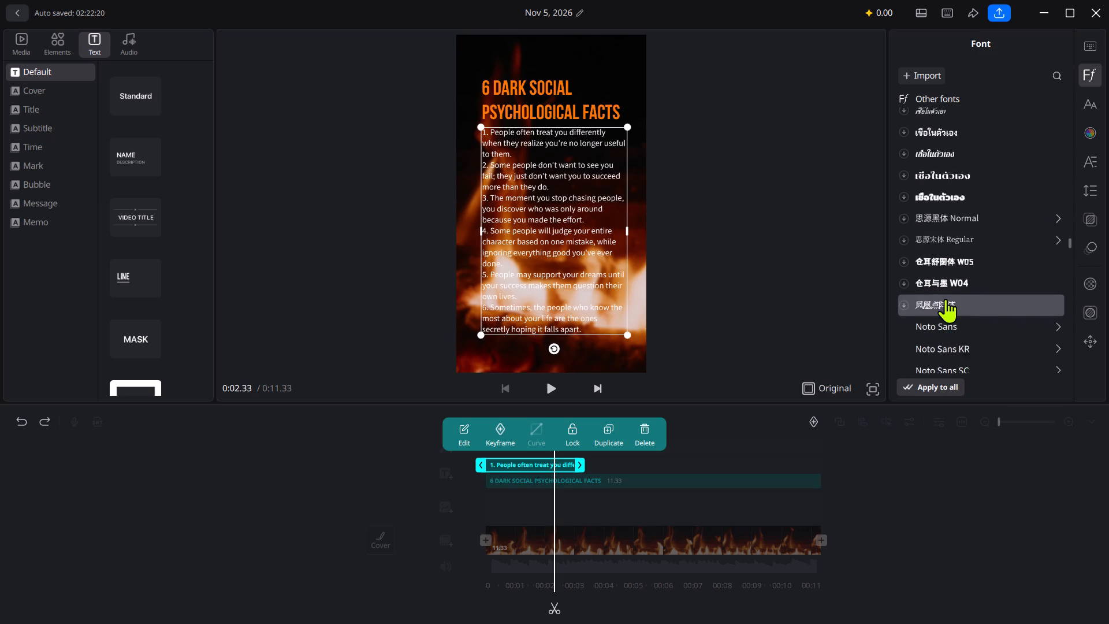
scroll(946, 299, down, 10)
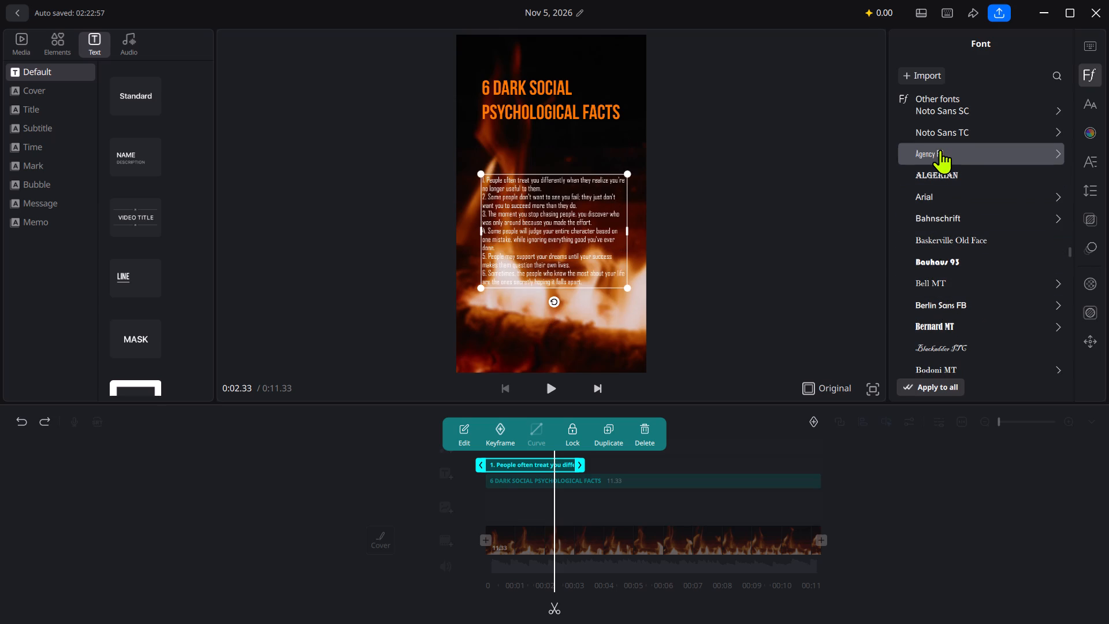
scroll(940, 150, up, 2)
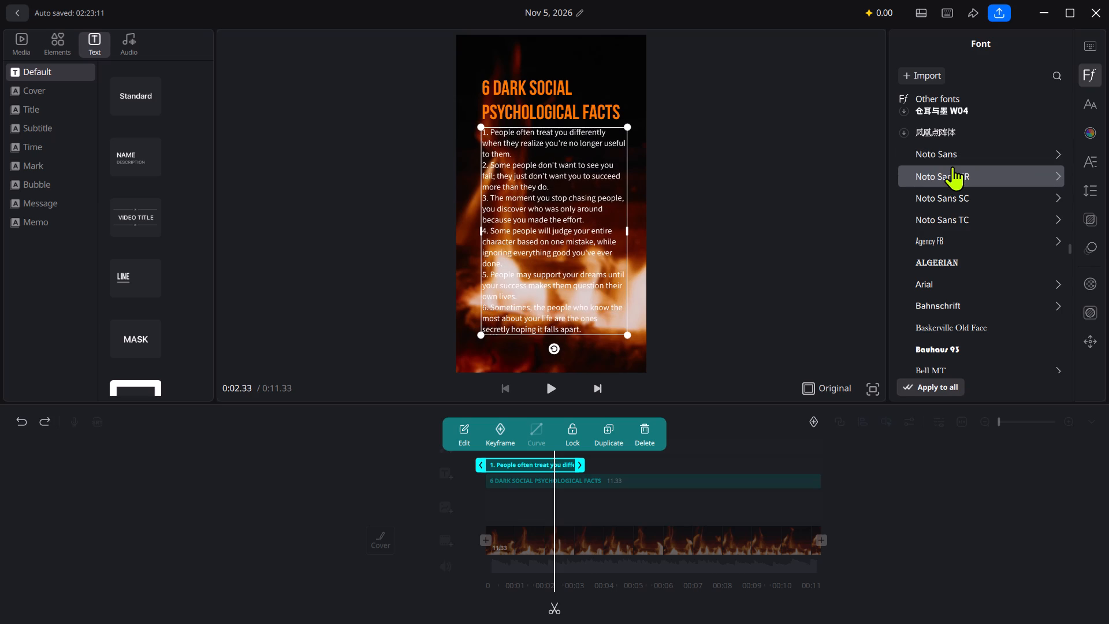
click(957, 211)
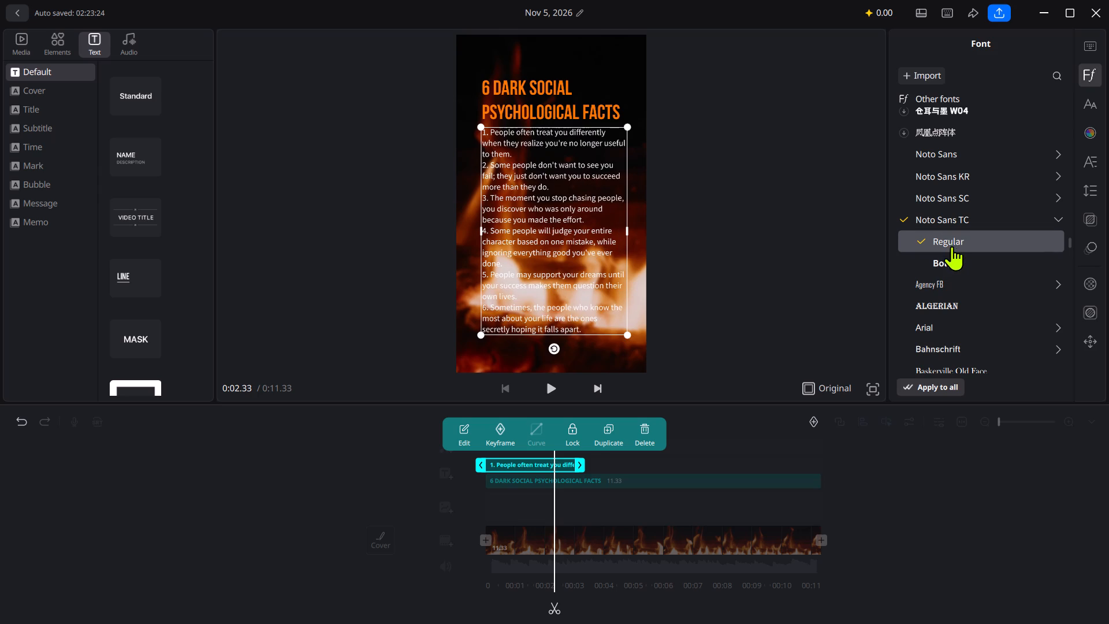
click(952, 259)
Move the facts block slightly down and line up its left edge with the title.
drag(572, 254, 570, 256)
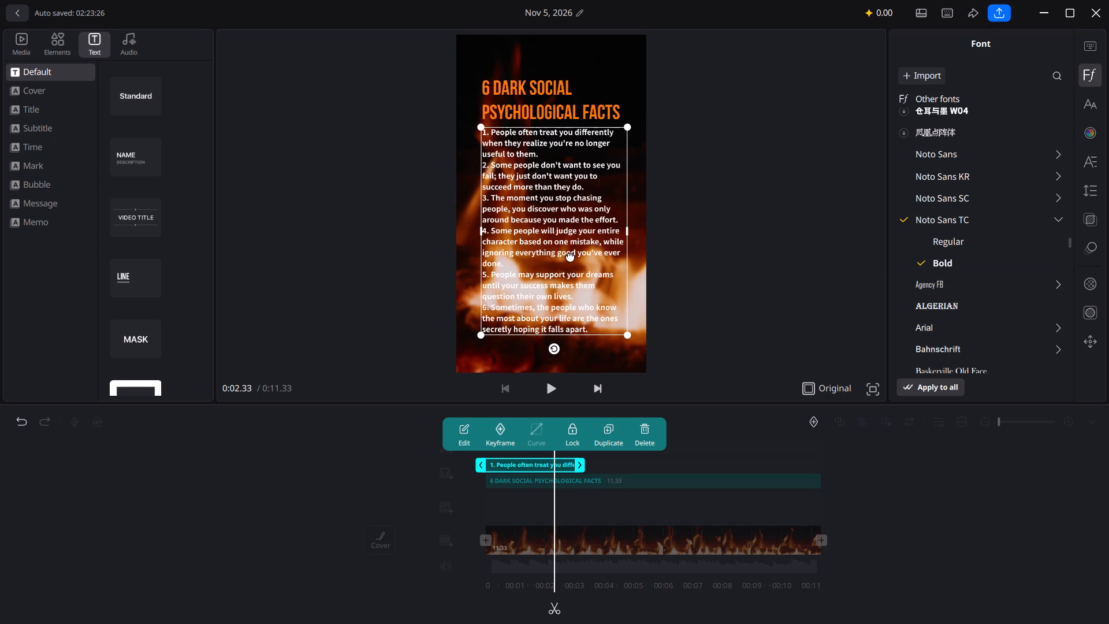
drag(570, 256, 567, 260)
click(760, 280)
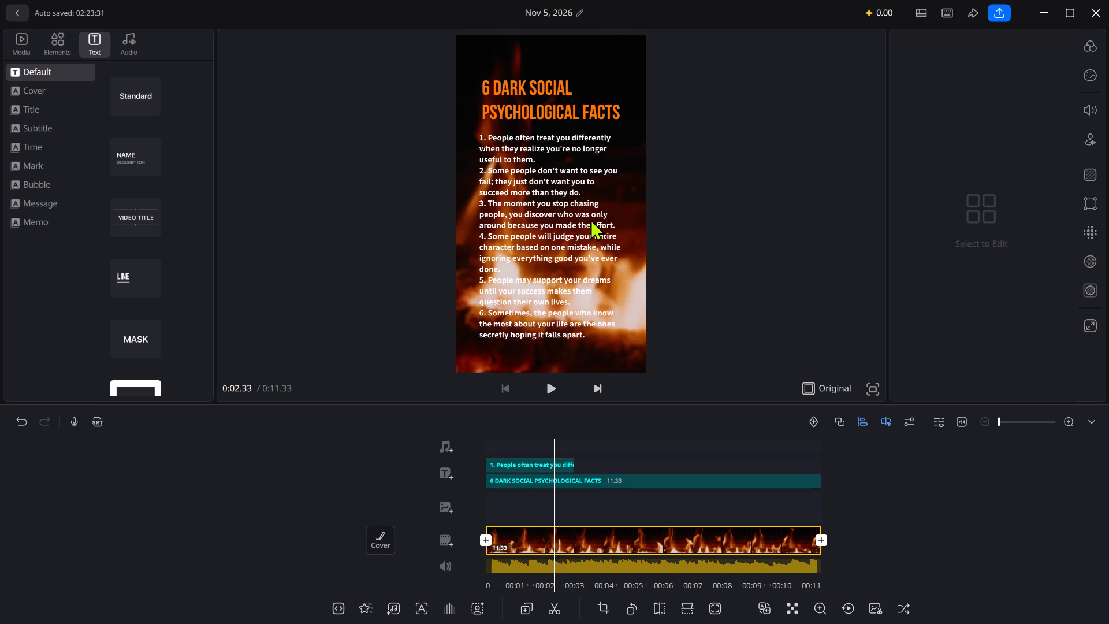
click(559, 226)
click(558, 227)
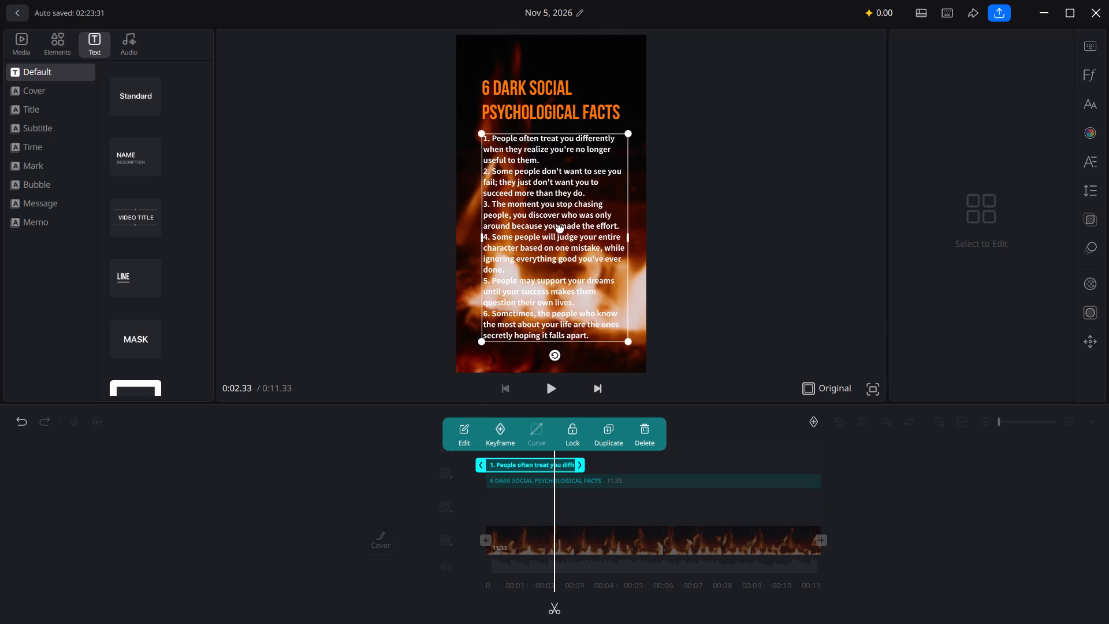
Widen the facts text box slightly on its right side.
drag(632, 239, 634, 240)
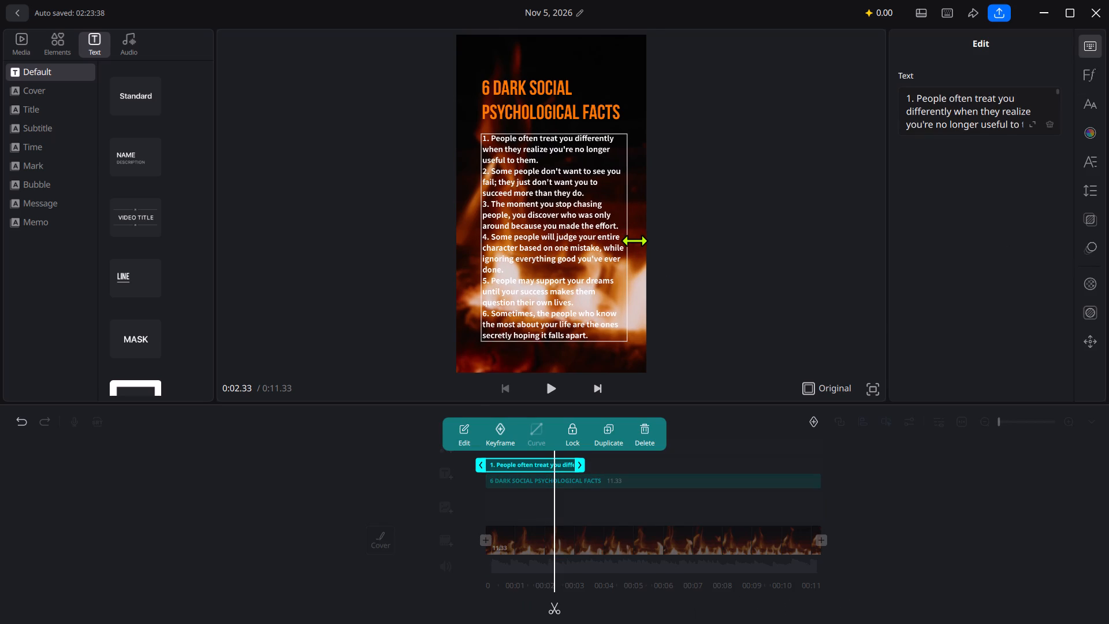
drag(634, 240, 638, 242)
click(684, 245)
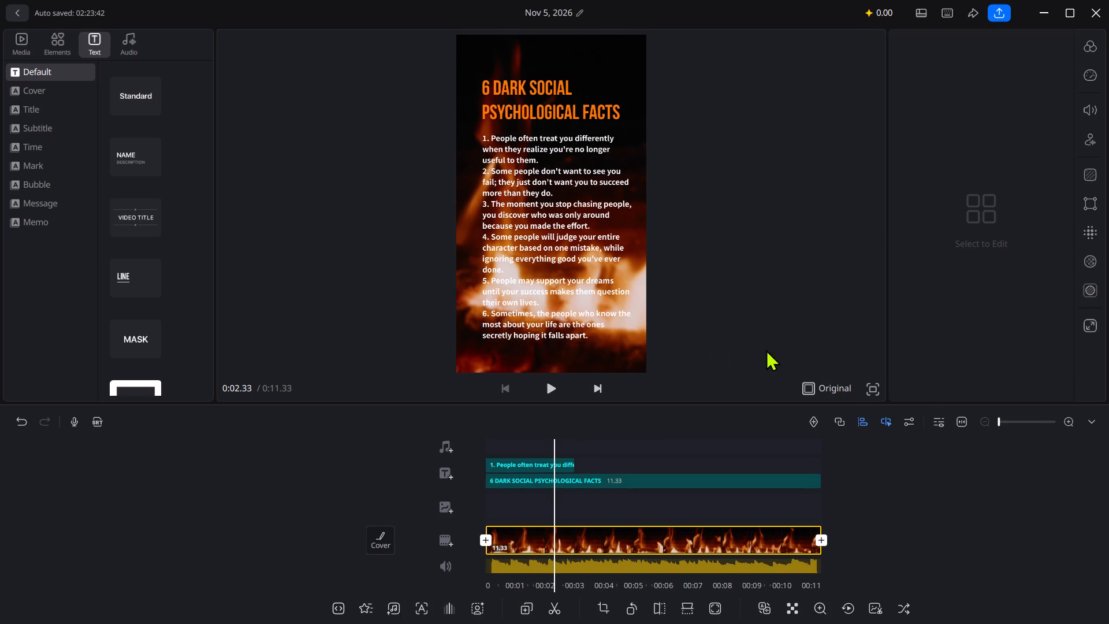
Enable a black (000000) stroke at full opacity on the facts text.
click(554, 282)
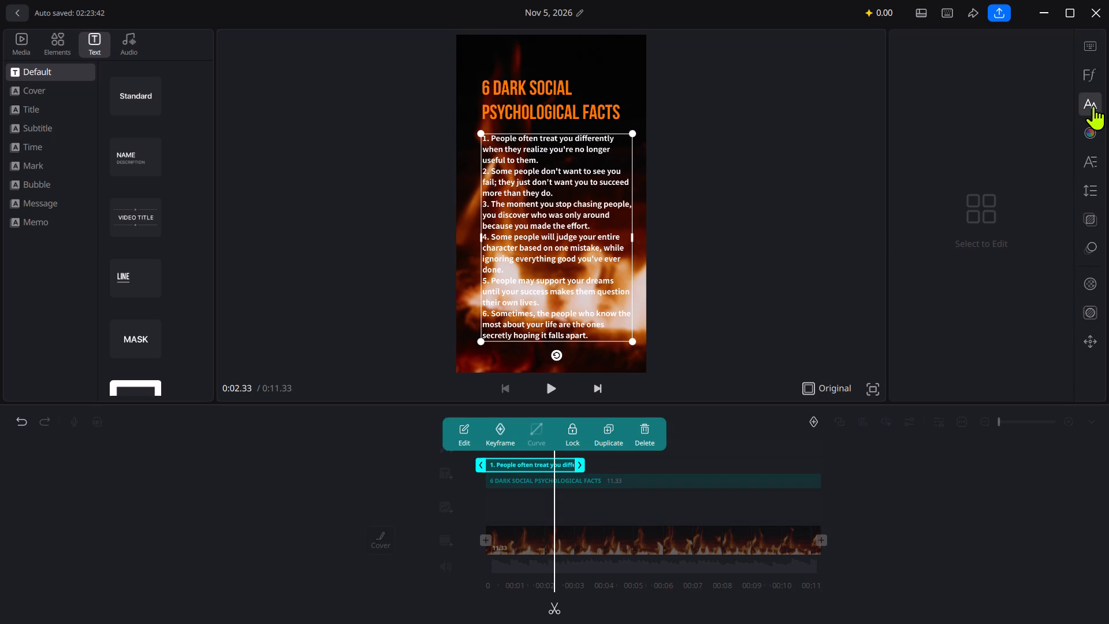
click(1093, 138)
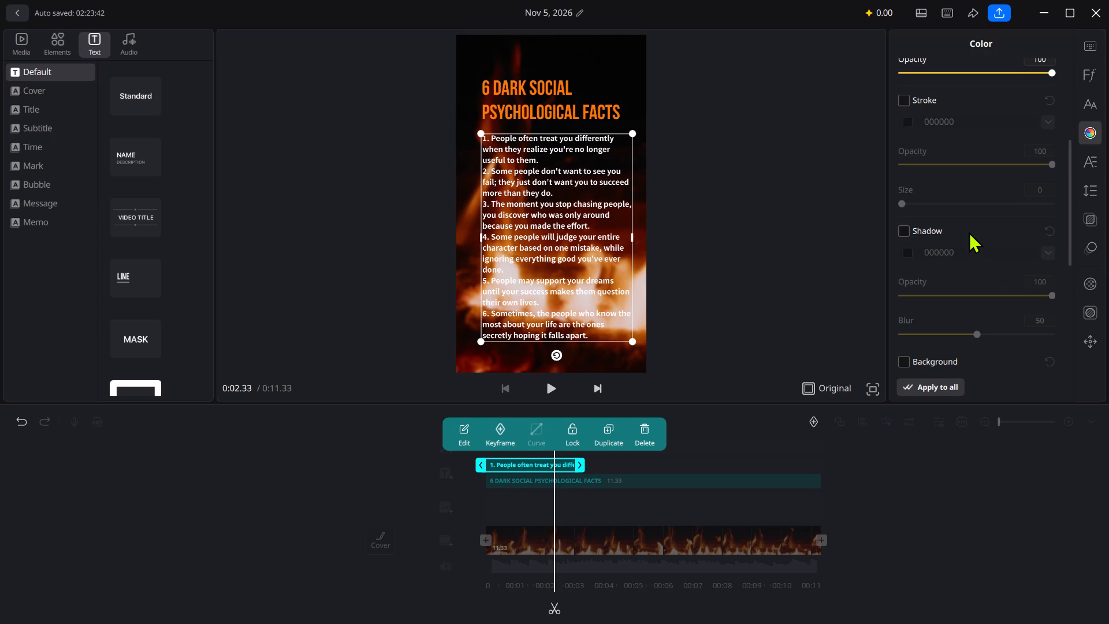
scroll(969, 232, up, 5)
scroll(952, 195, down, 2)
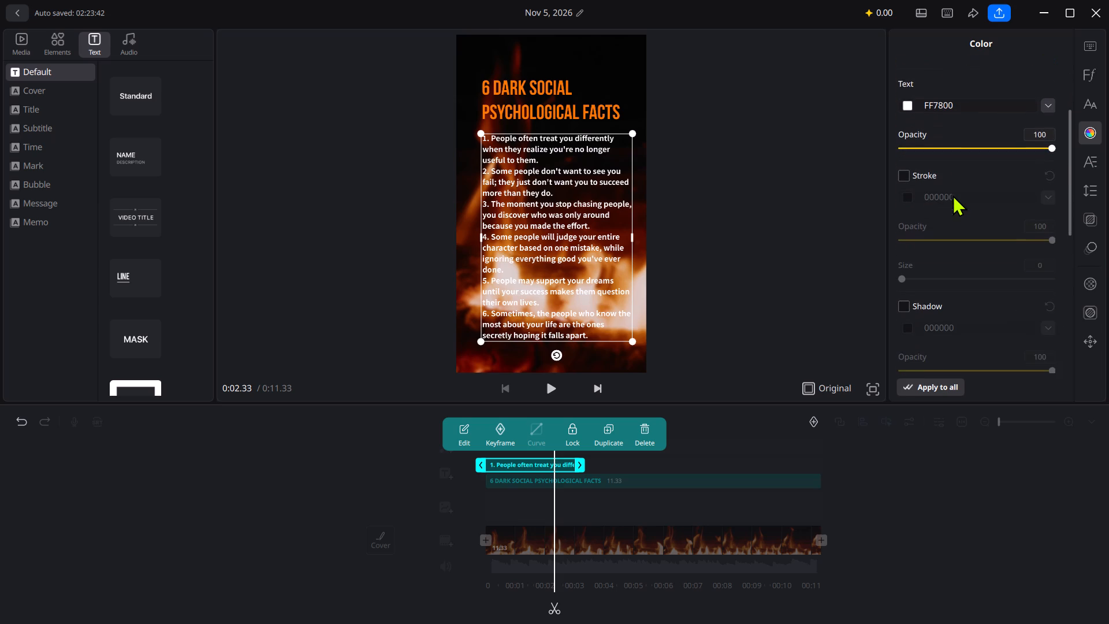
click(896, 174)
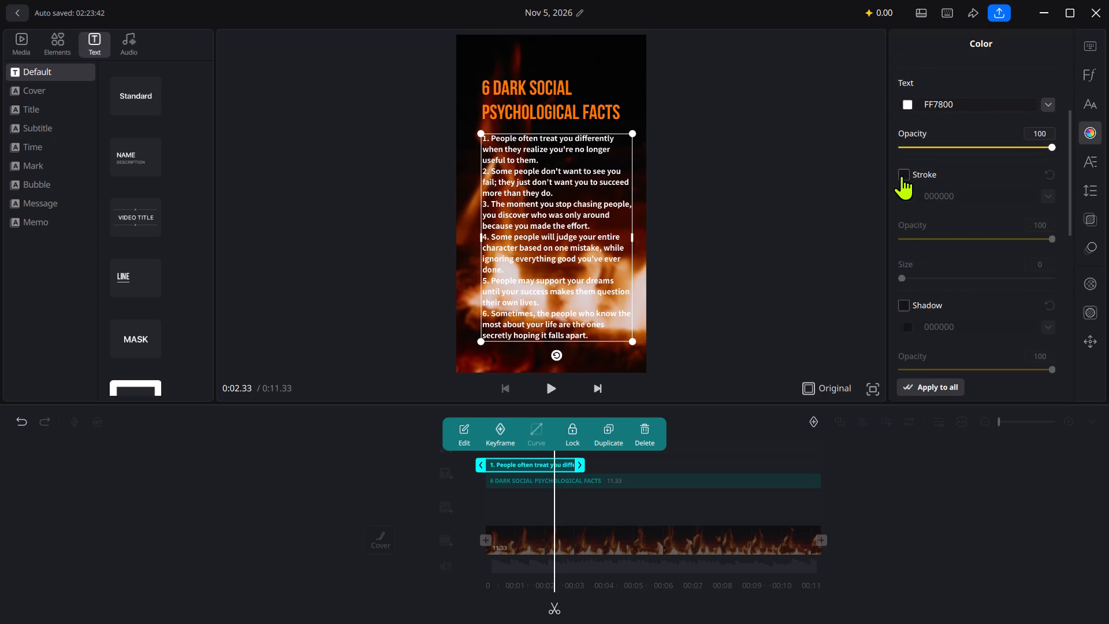
click(902, 176)
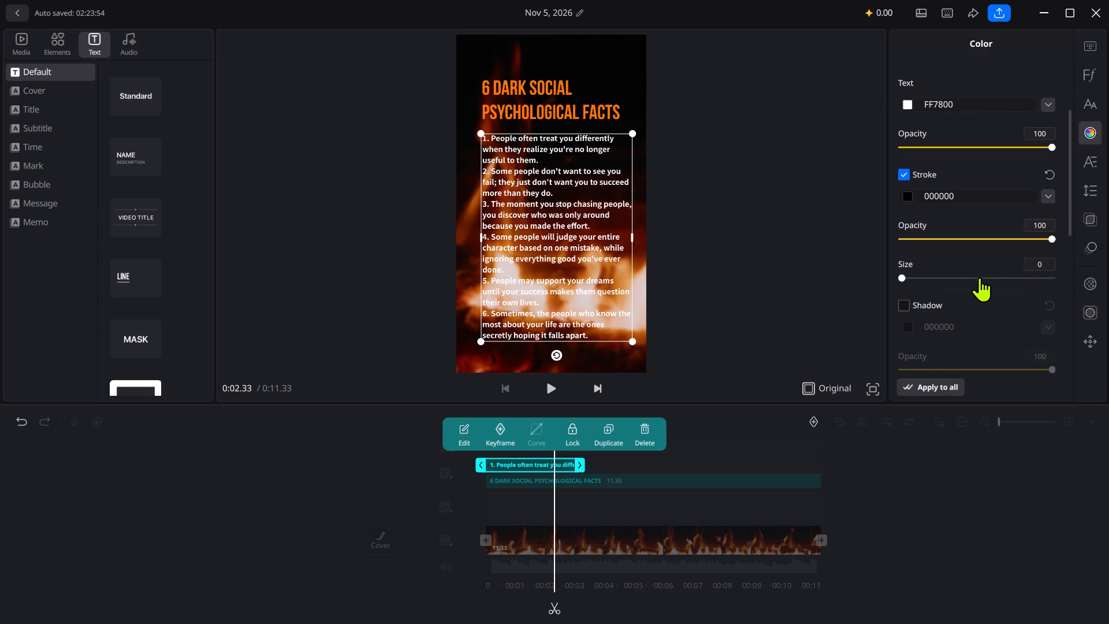
Increase the facts text's stroke size gradually, trying 3 and 12 along the way, up to 20.
click(916, 278)
click(922, 278)
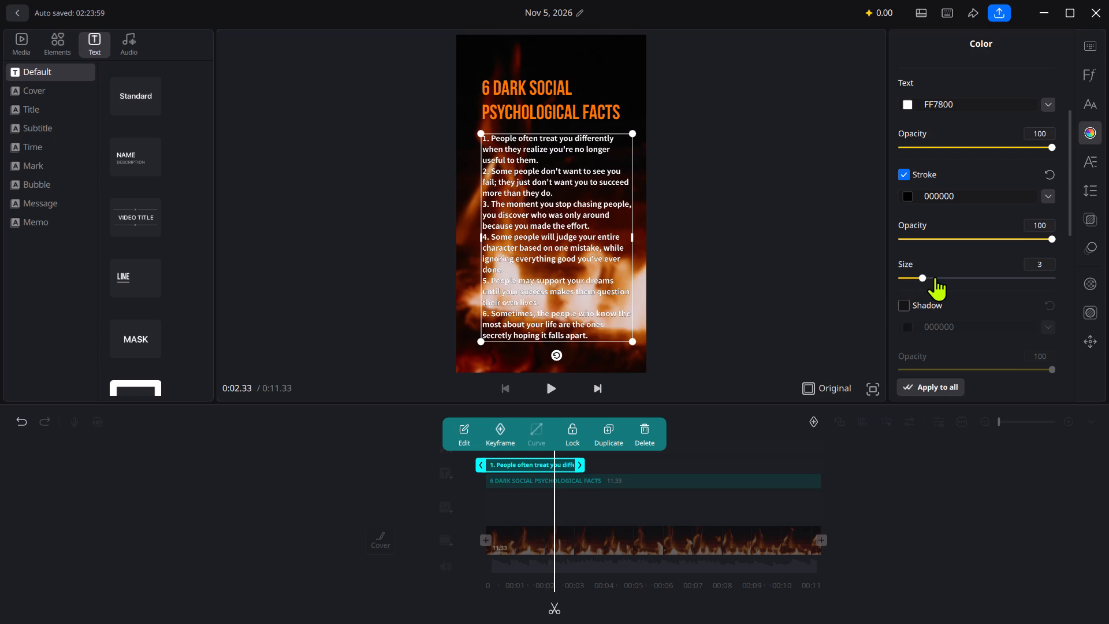
click(935, 277)
click(948, 278)
click(964, 276)
click(990, 276)
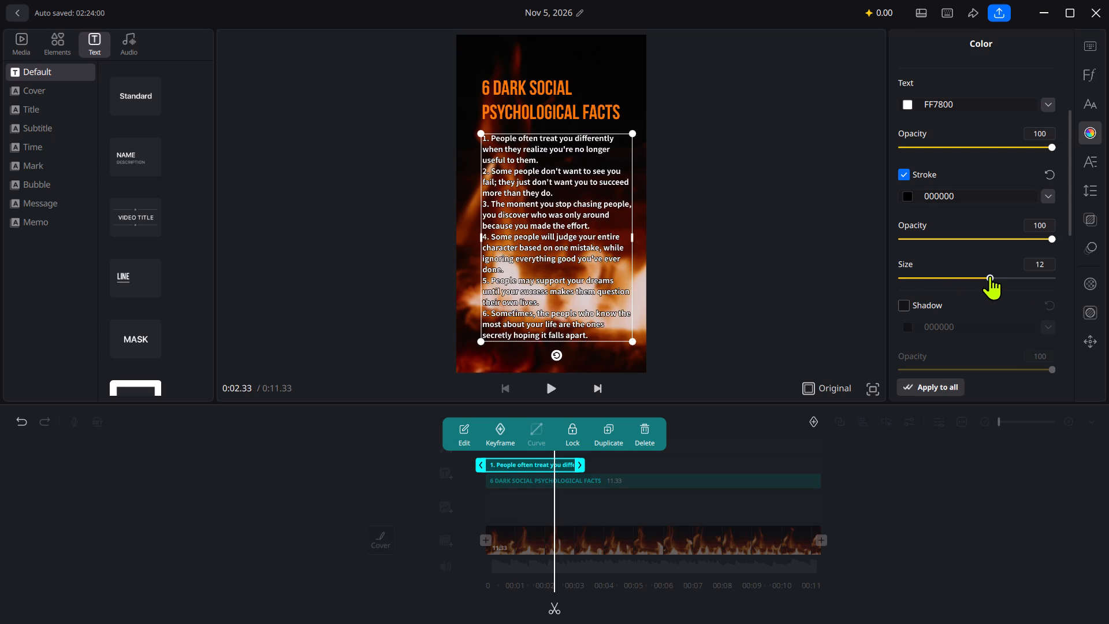
click(1032, 277)
click(1050, 277)
click(1052, 276)
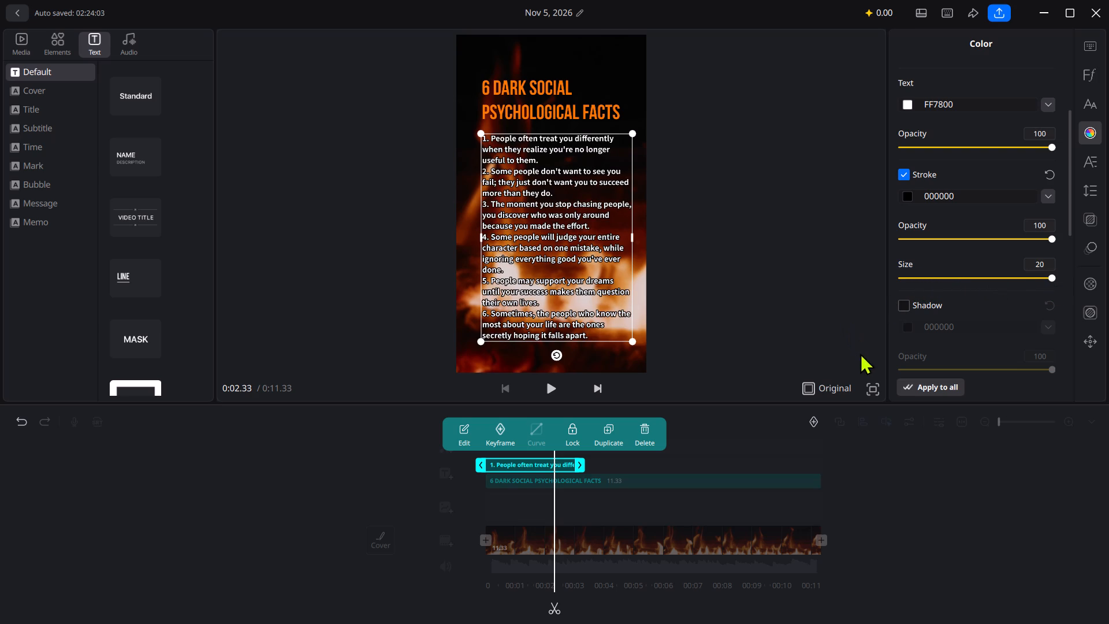
Check the readability and layout of the outlined facts text in full-screen preview, and deselect the block.
click(870, 385)
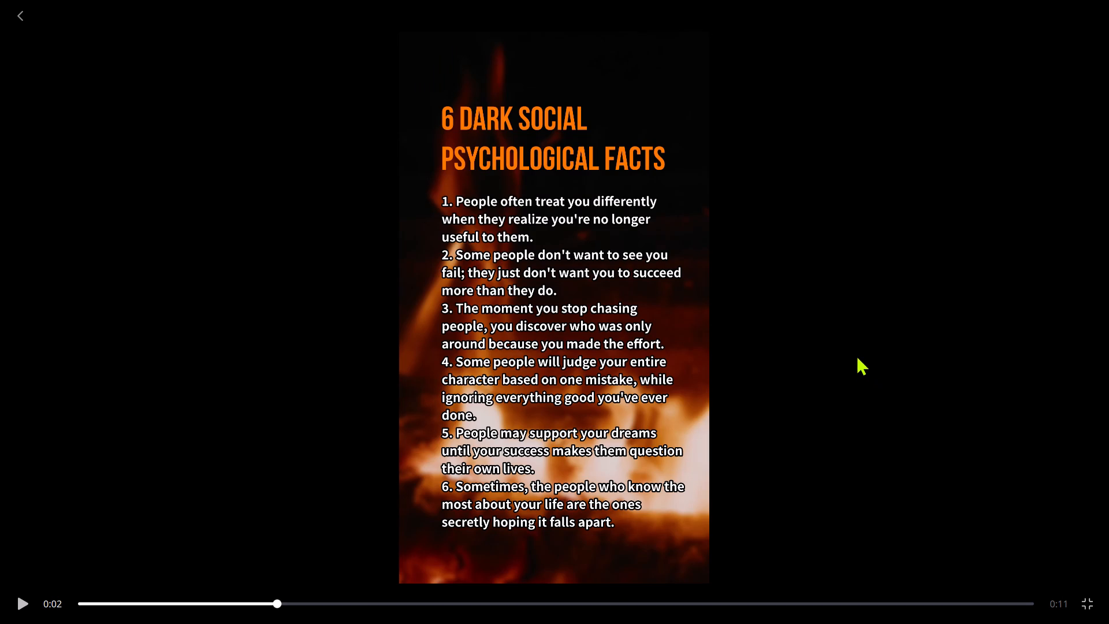
click(1090, 608)
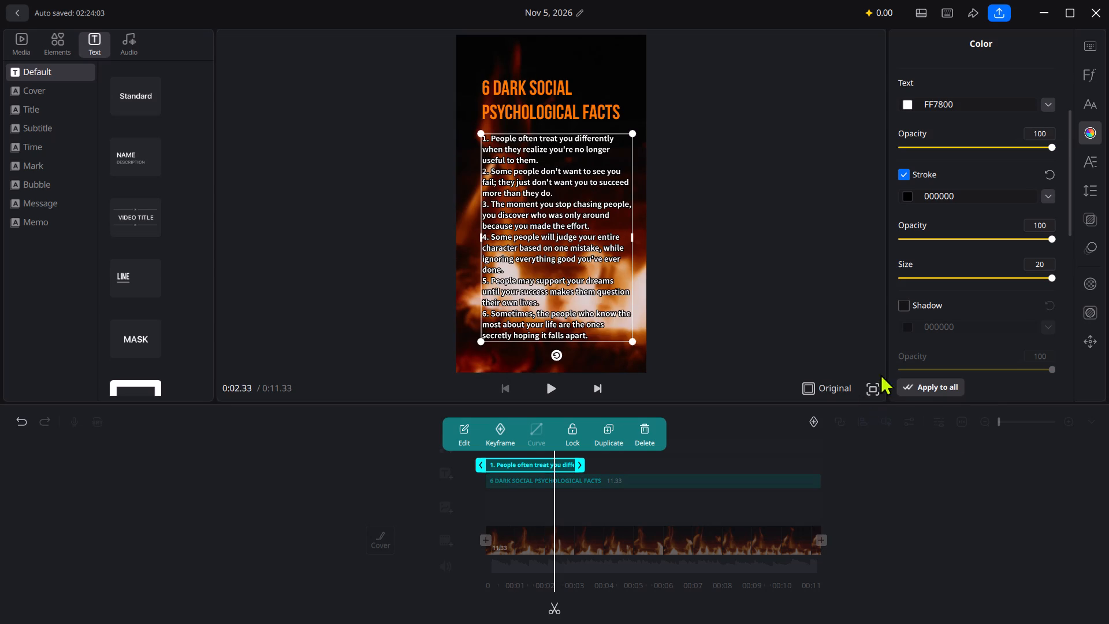
click(737, 295)
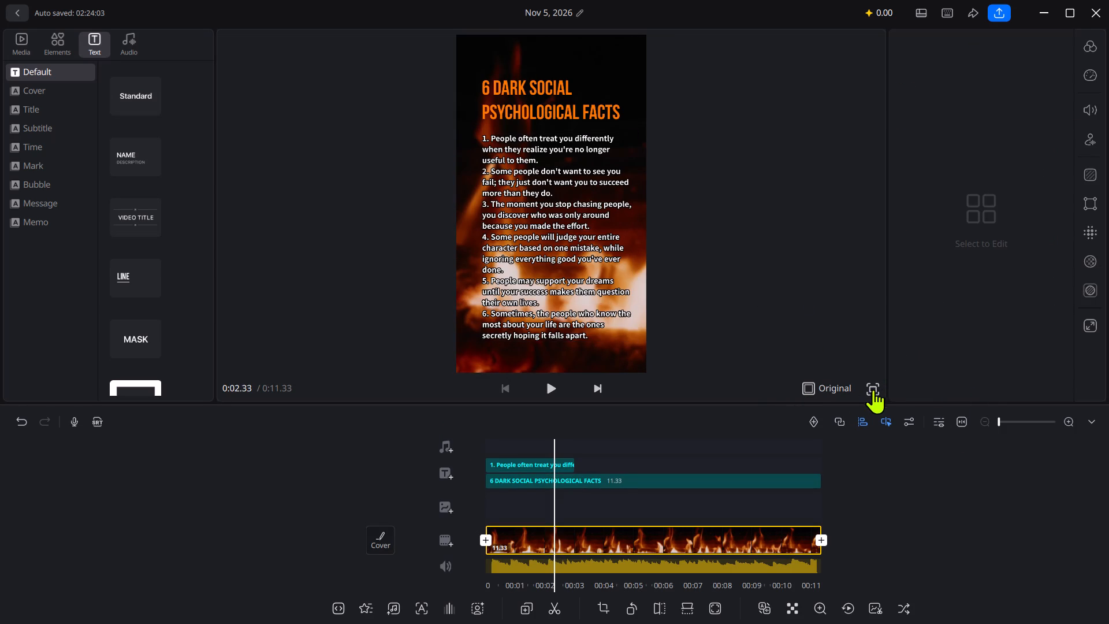
Extend the facts text clip to the full 11.33-second video length, and check the opening frame in full-screen preview.
click(569, 464)
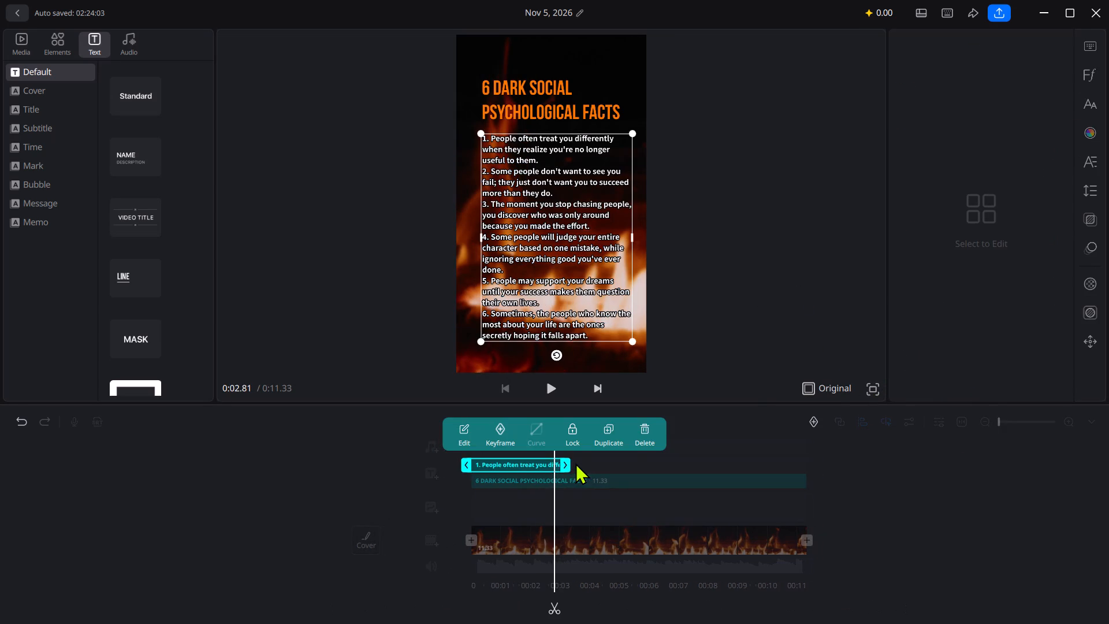
drag(566, 462, 826, 482)
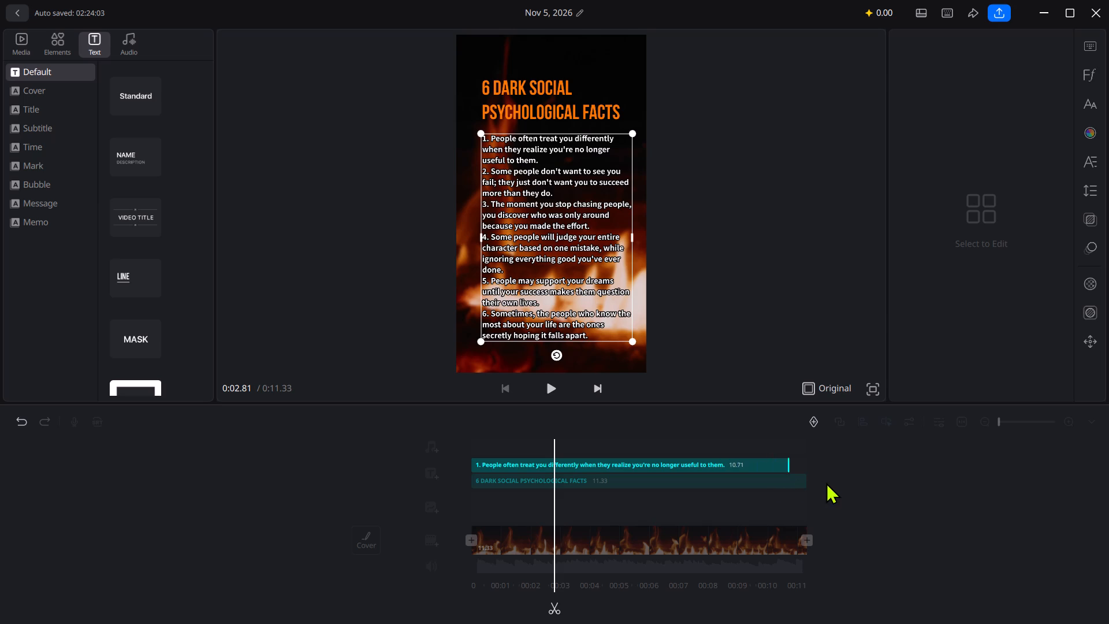
drag(826, 482, 813, 489)
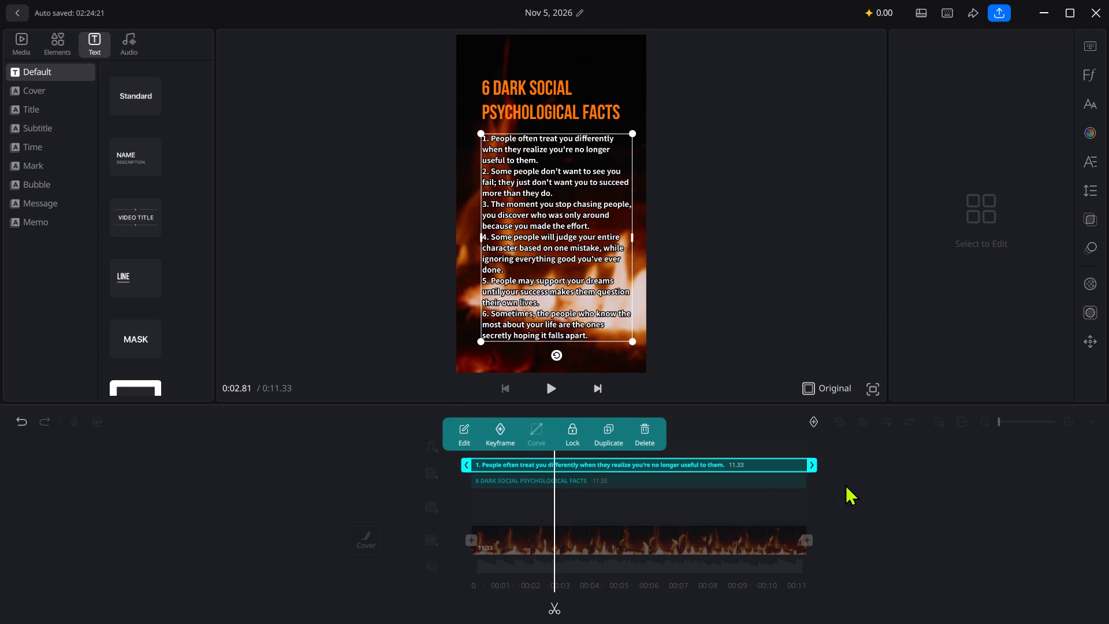
click(845, 484)
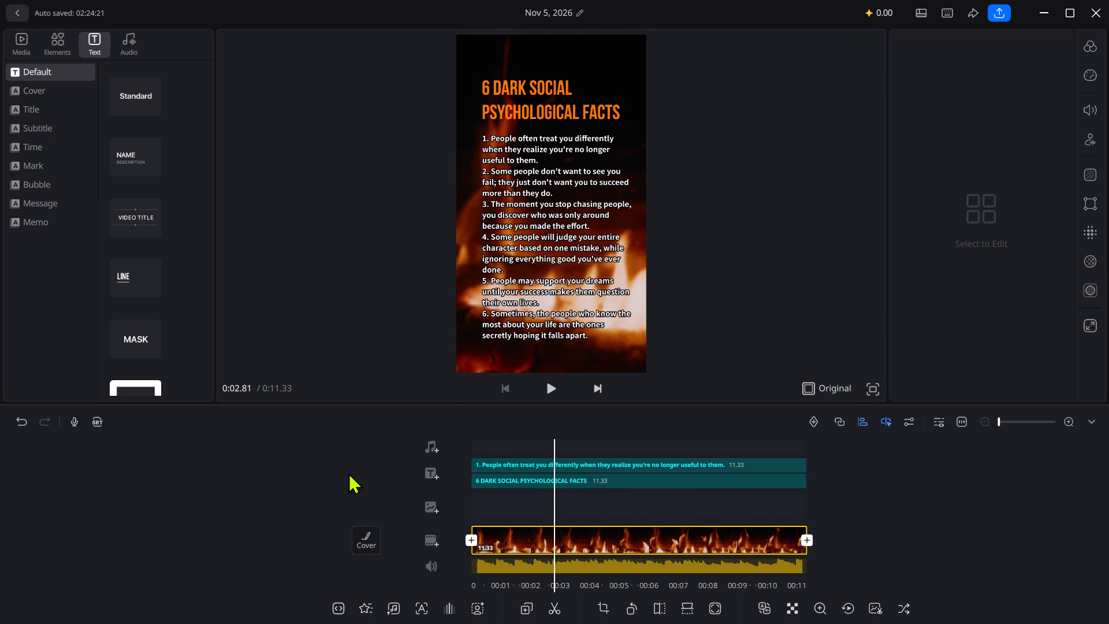
click(348, 473)
click(870, 388)
click(79, 604)
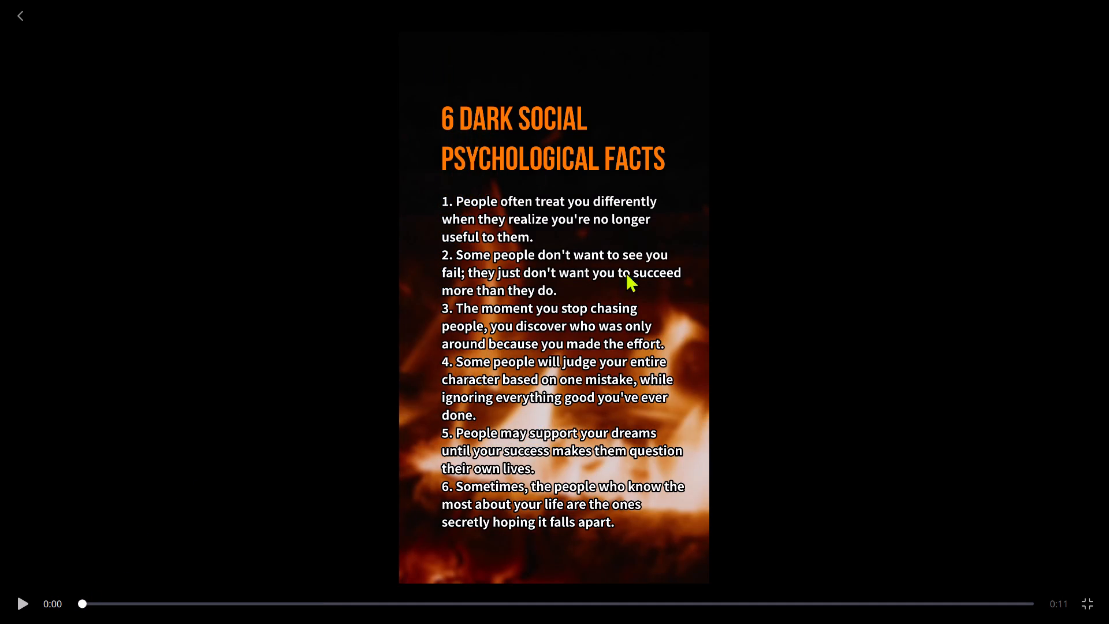
click(1088, 602)
Move the title slightly higher in the frame, widening the gap above the facts text.
click(534, 110)
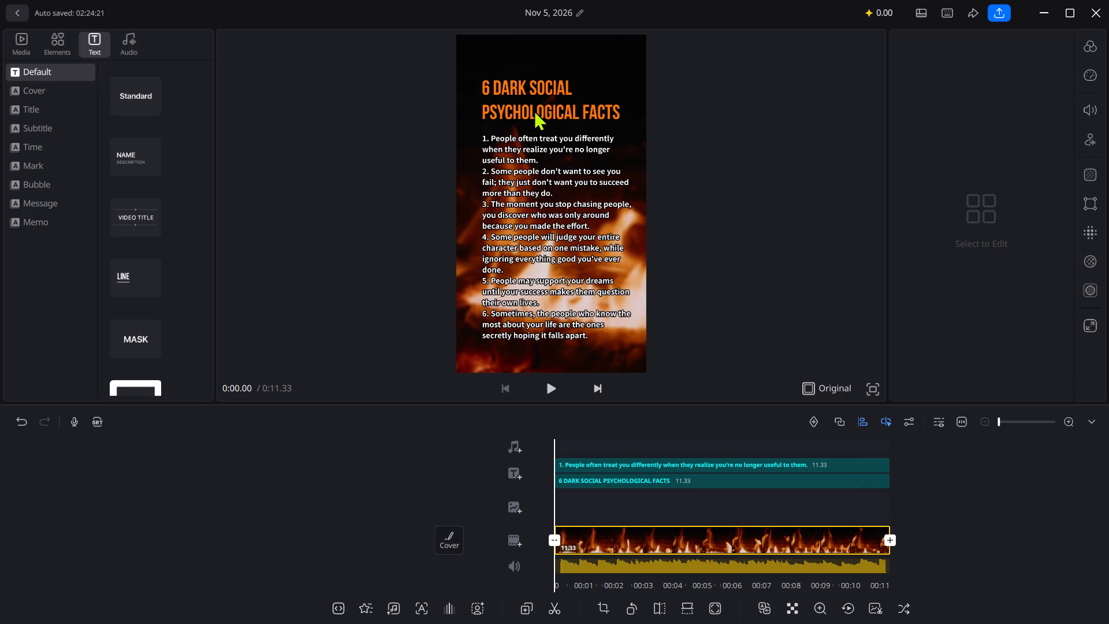
drag(534, 110, 527, 105)
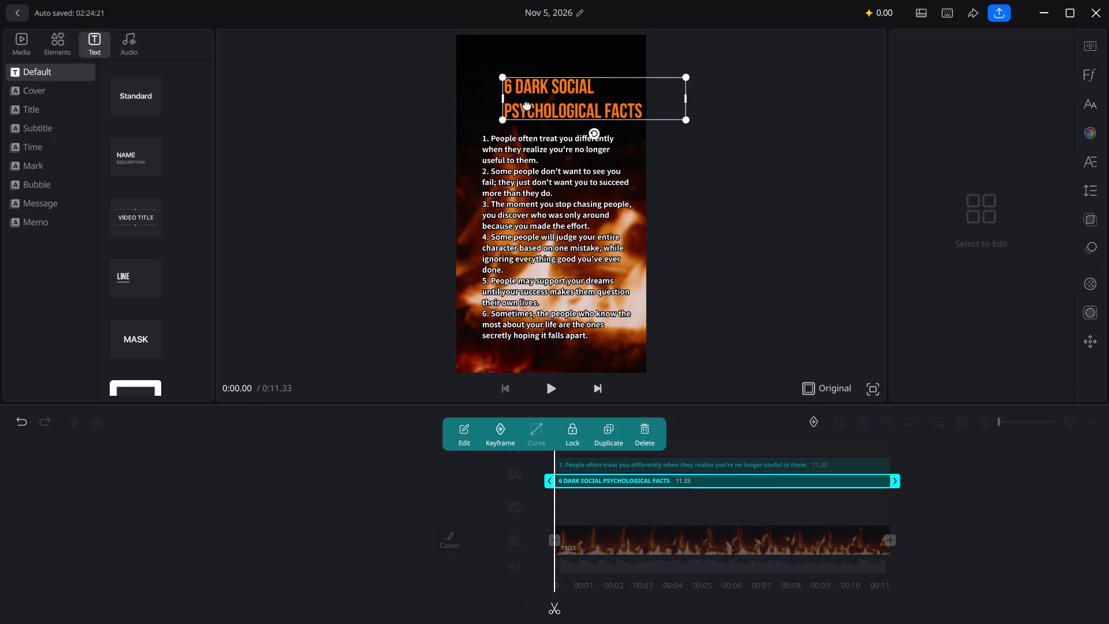
drag(527, 105, 514, 102)
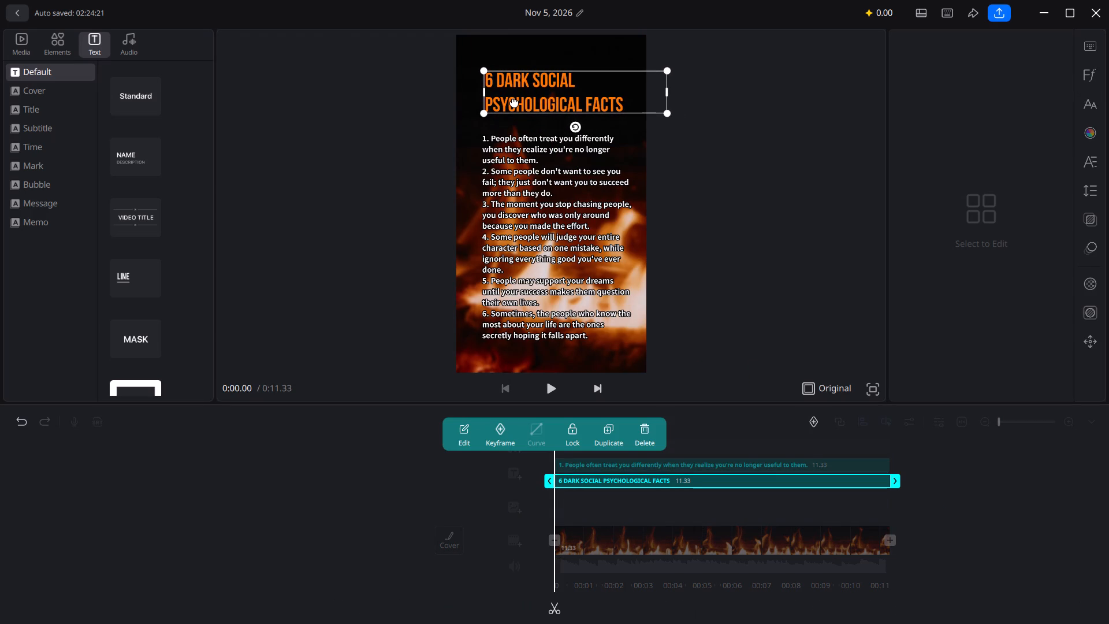
drag(514, 102, 514, 100)
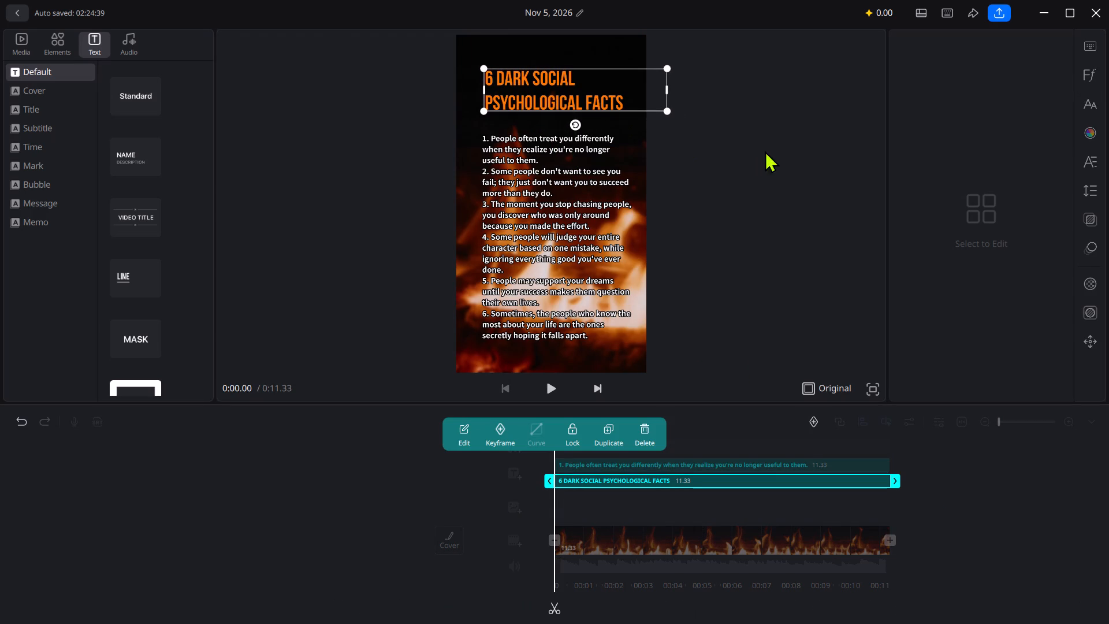
Move the facts text block slightly up so it lines up beneath the title, and deselect it.
click(539, 209)
click(535, 210)
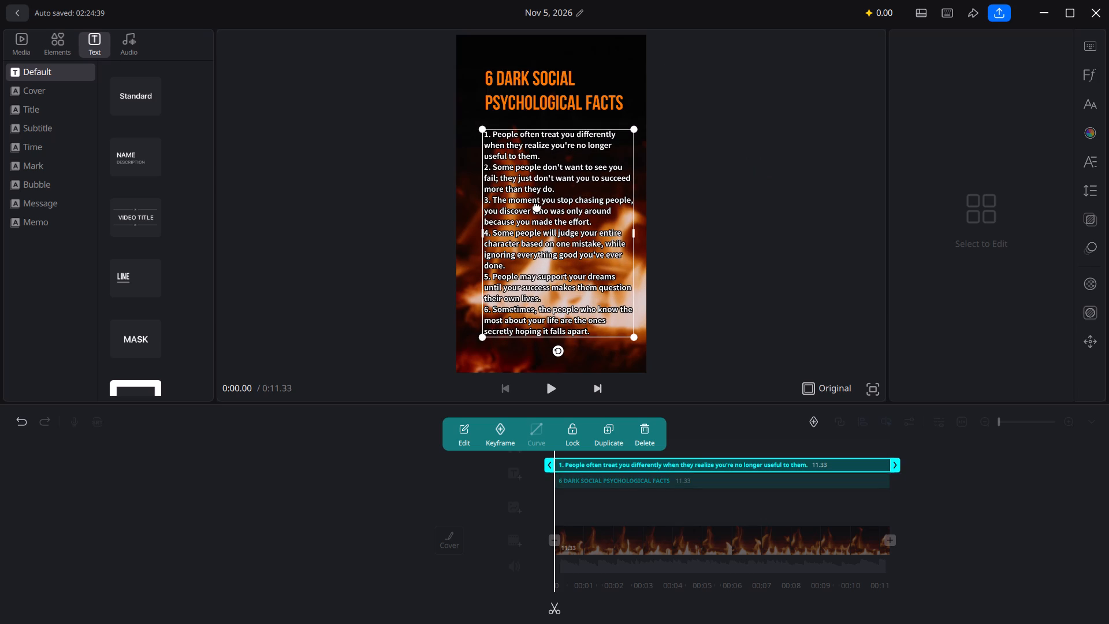
click(693, 233)
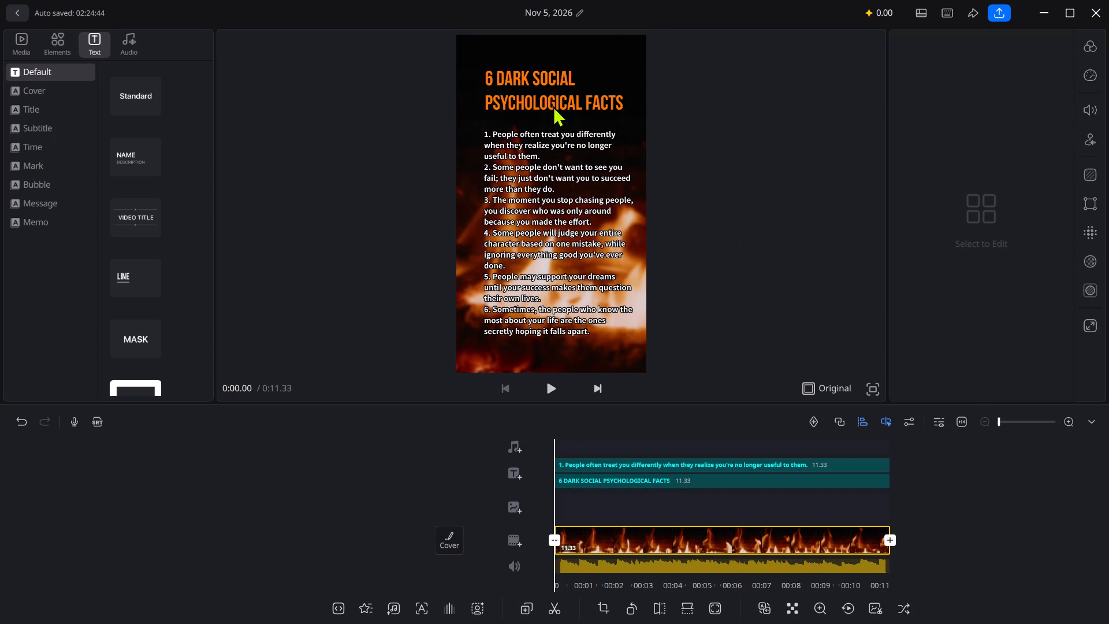
Play the video in full-screen preview to check the repositioned texts, and return to the editor with playback paused.
click(871, 391)
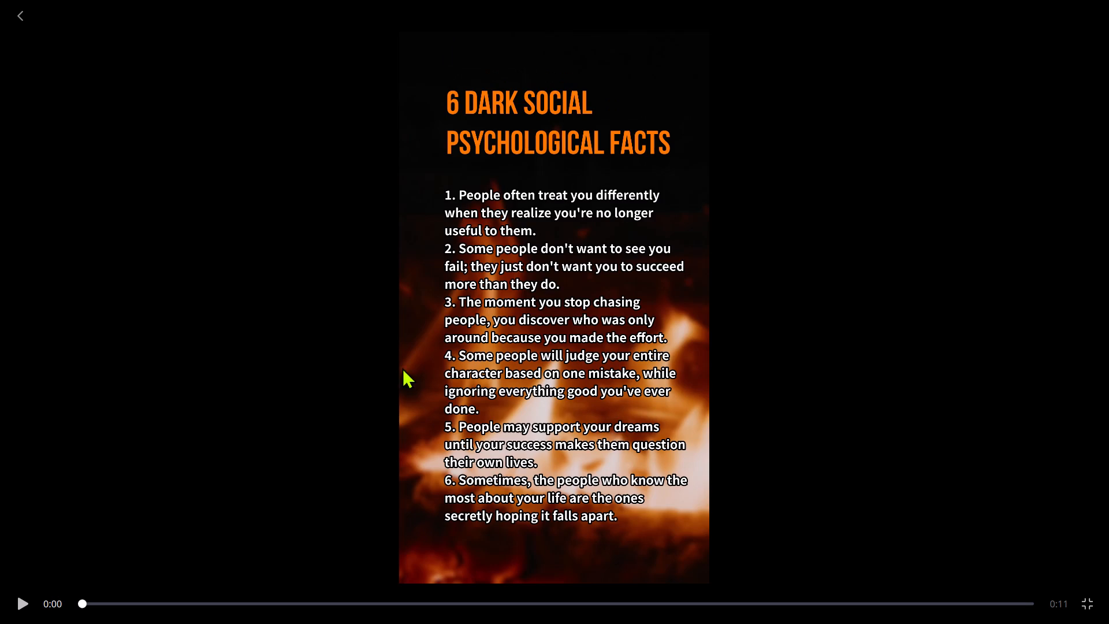
click(21, 602)
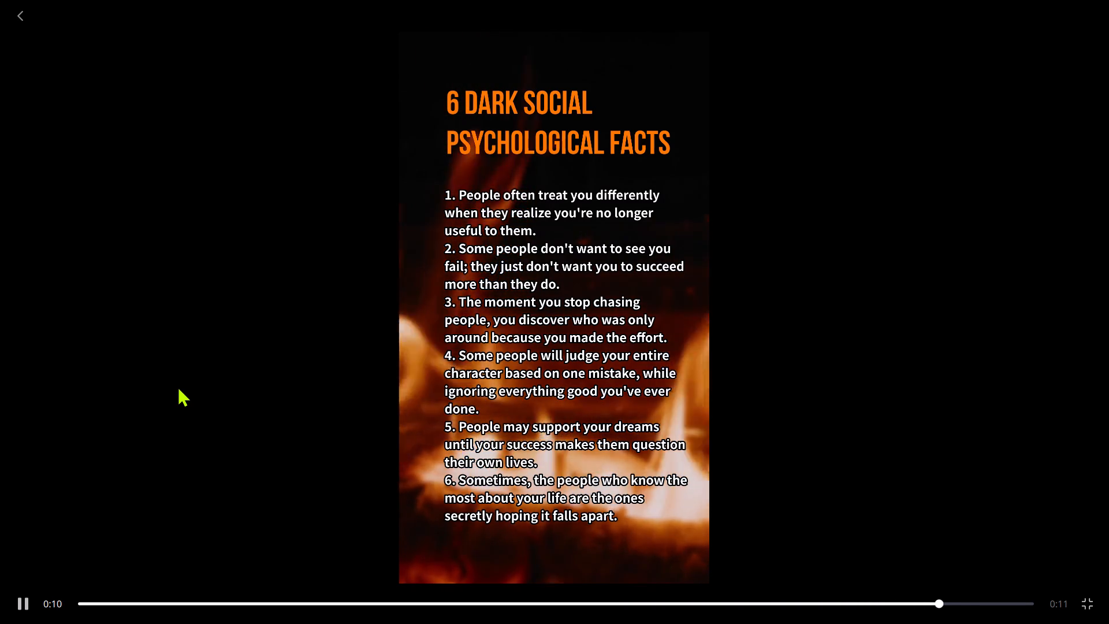
key(space)
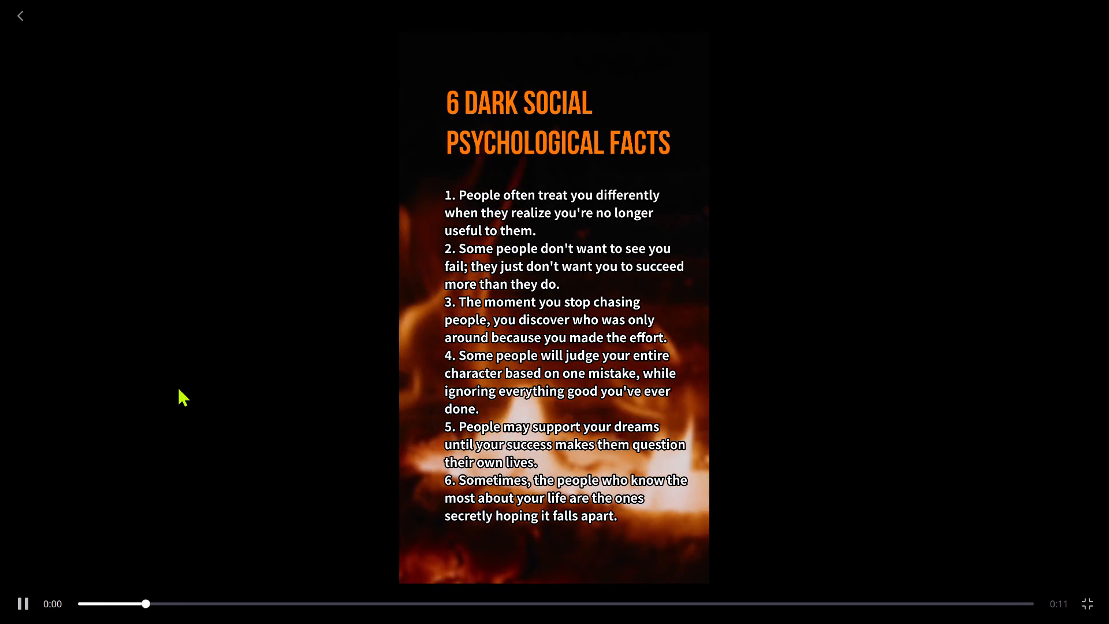
click(1088, 612)
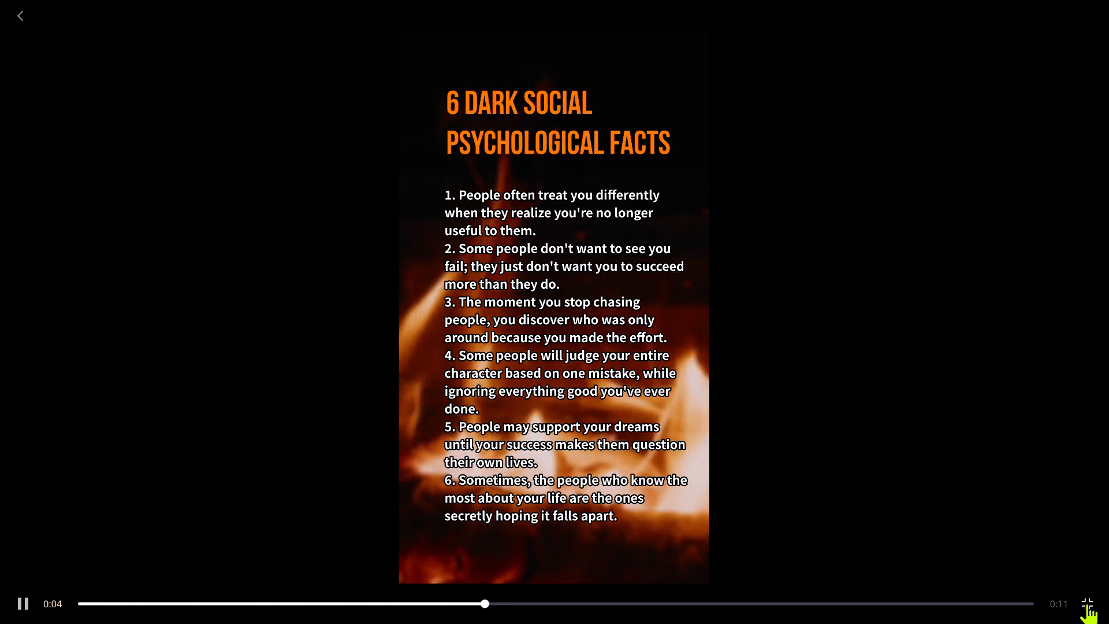
click(1087, 603)
click(559, 386)
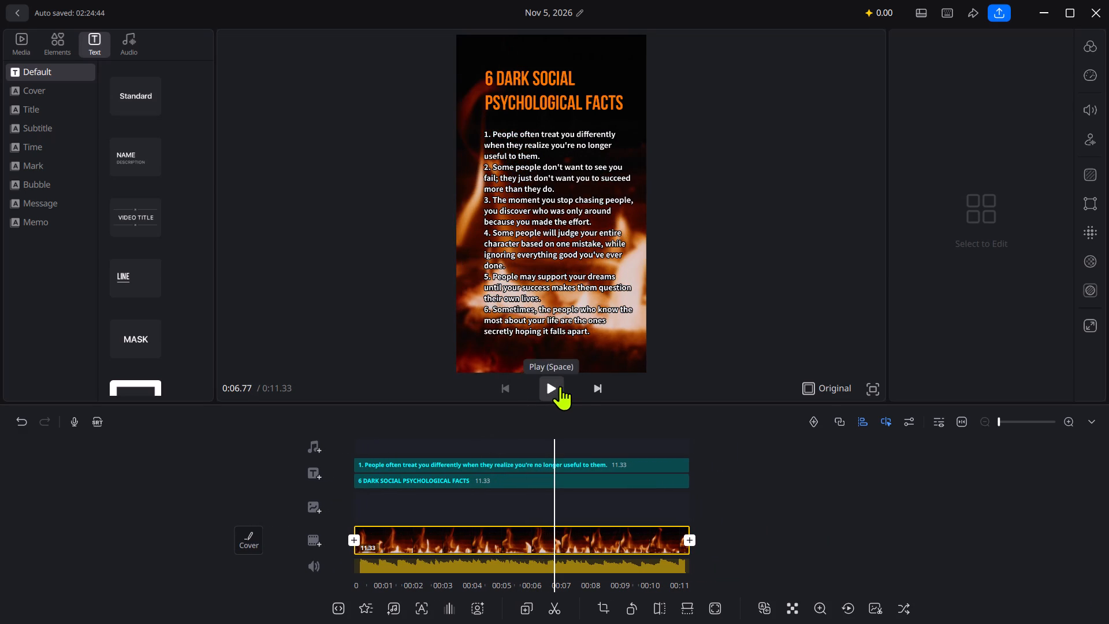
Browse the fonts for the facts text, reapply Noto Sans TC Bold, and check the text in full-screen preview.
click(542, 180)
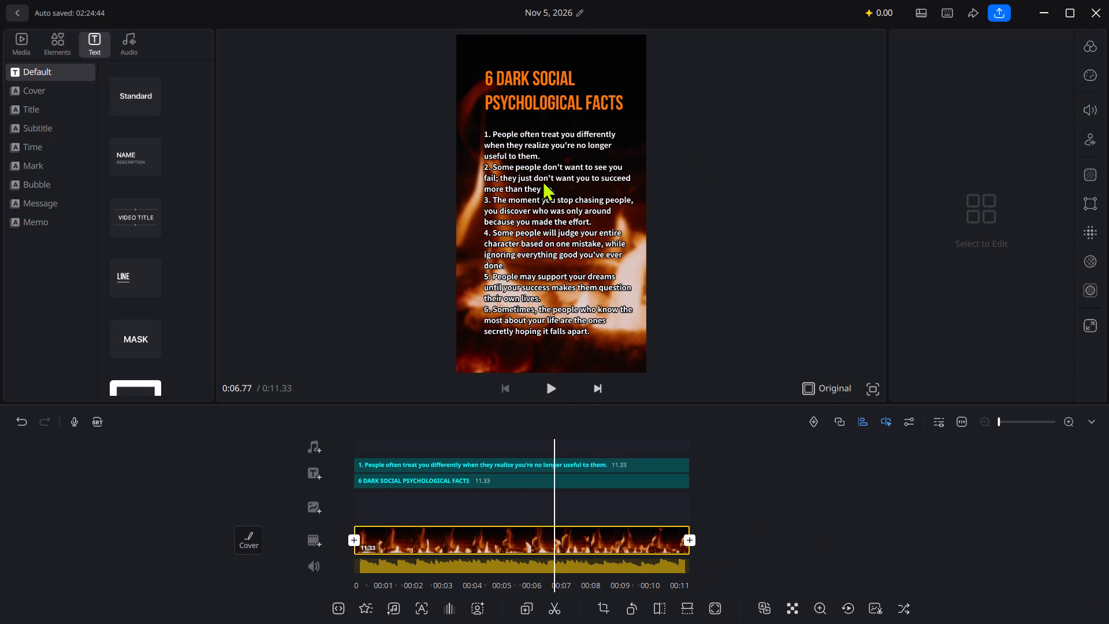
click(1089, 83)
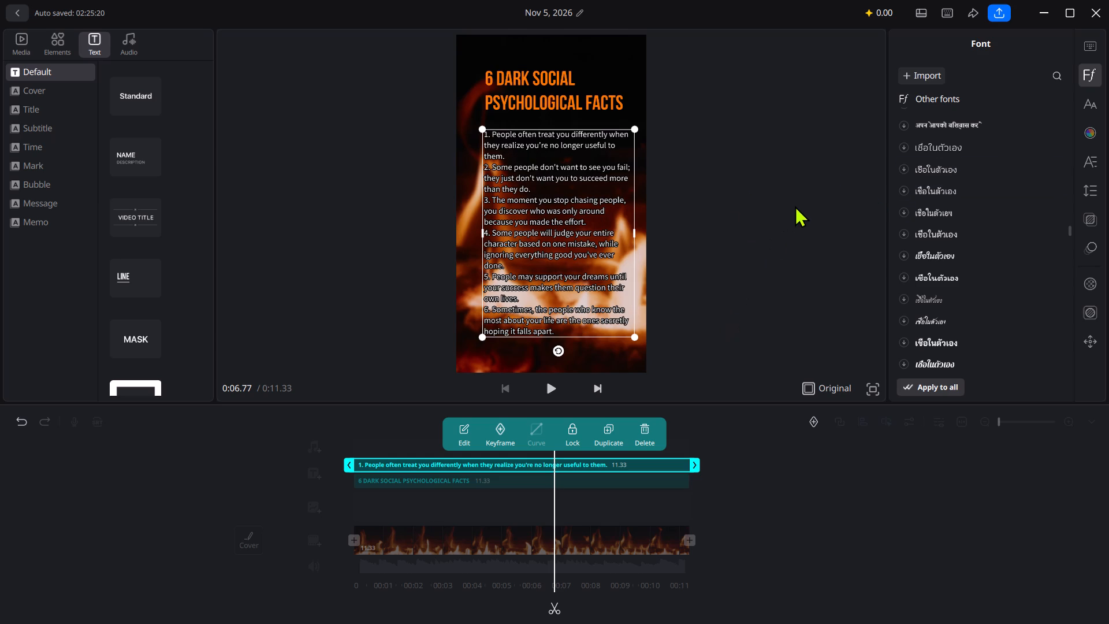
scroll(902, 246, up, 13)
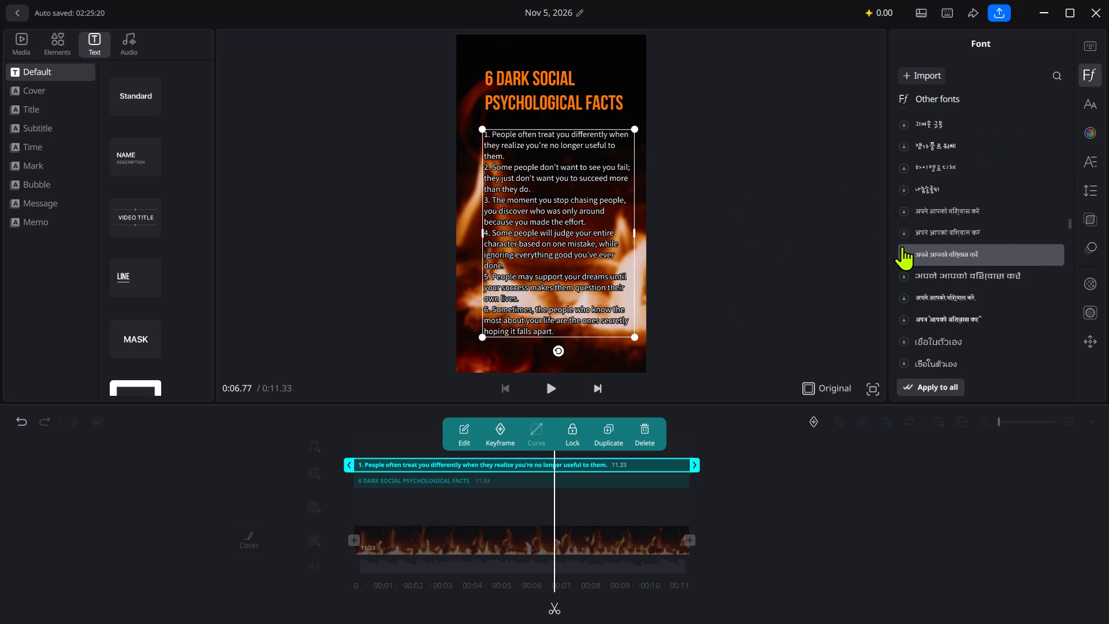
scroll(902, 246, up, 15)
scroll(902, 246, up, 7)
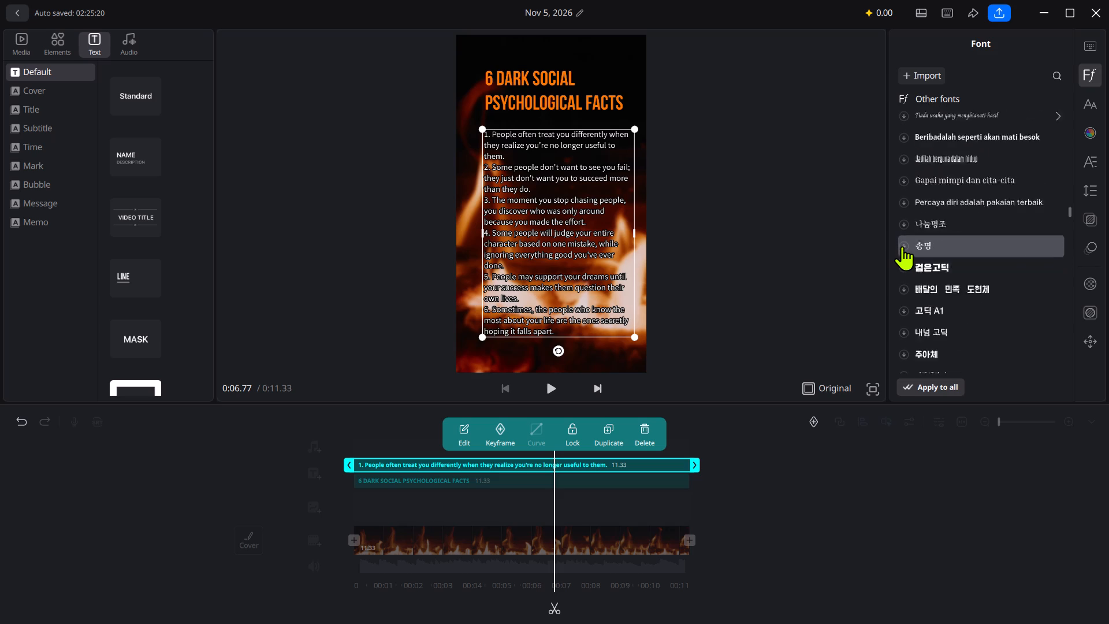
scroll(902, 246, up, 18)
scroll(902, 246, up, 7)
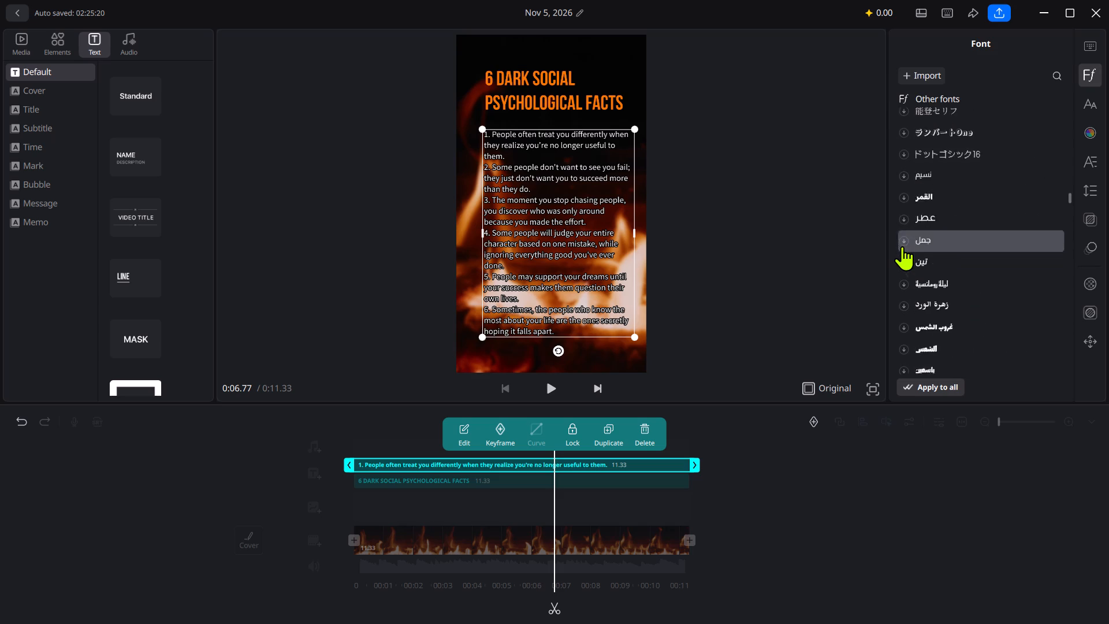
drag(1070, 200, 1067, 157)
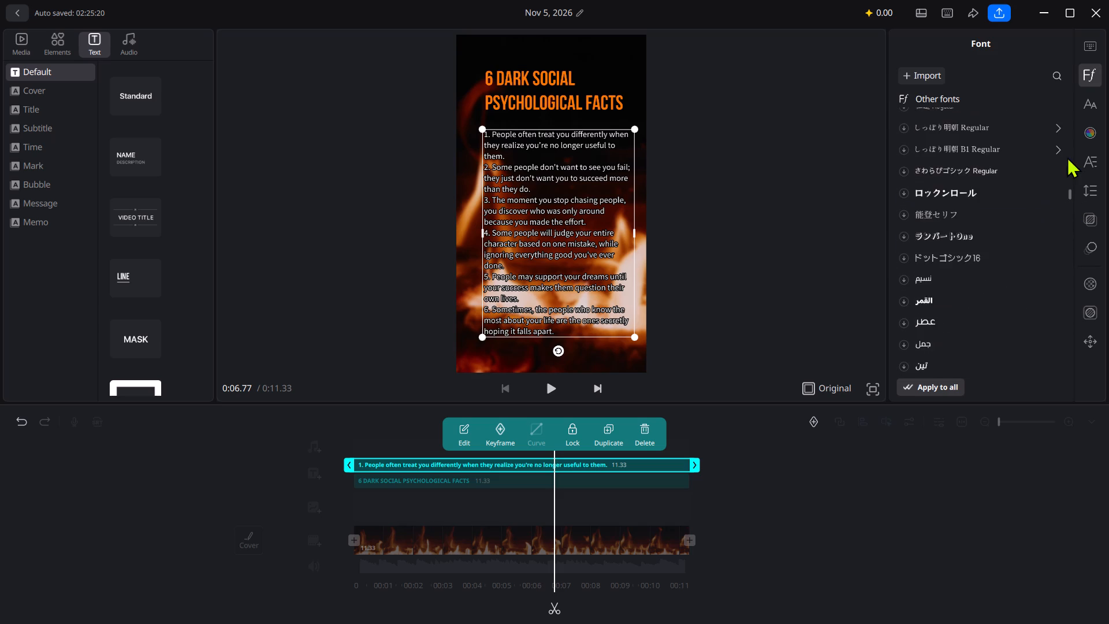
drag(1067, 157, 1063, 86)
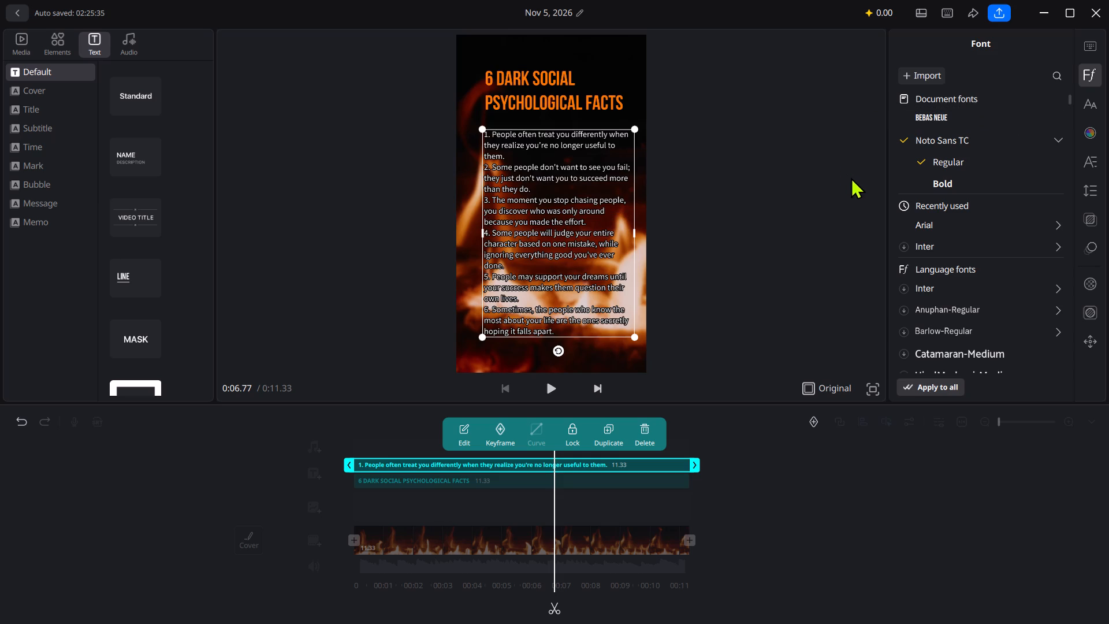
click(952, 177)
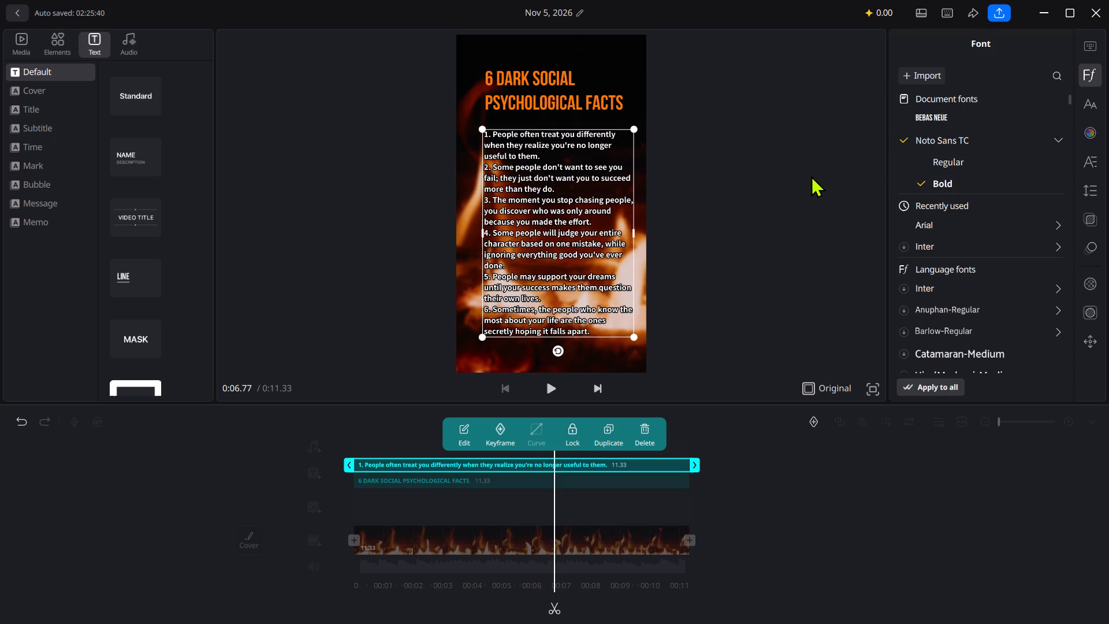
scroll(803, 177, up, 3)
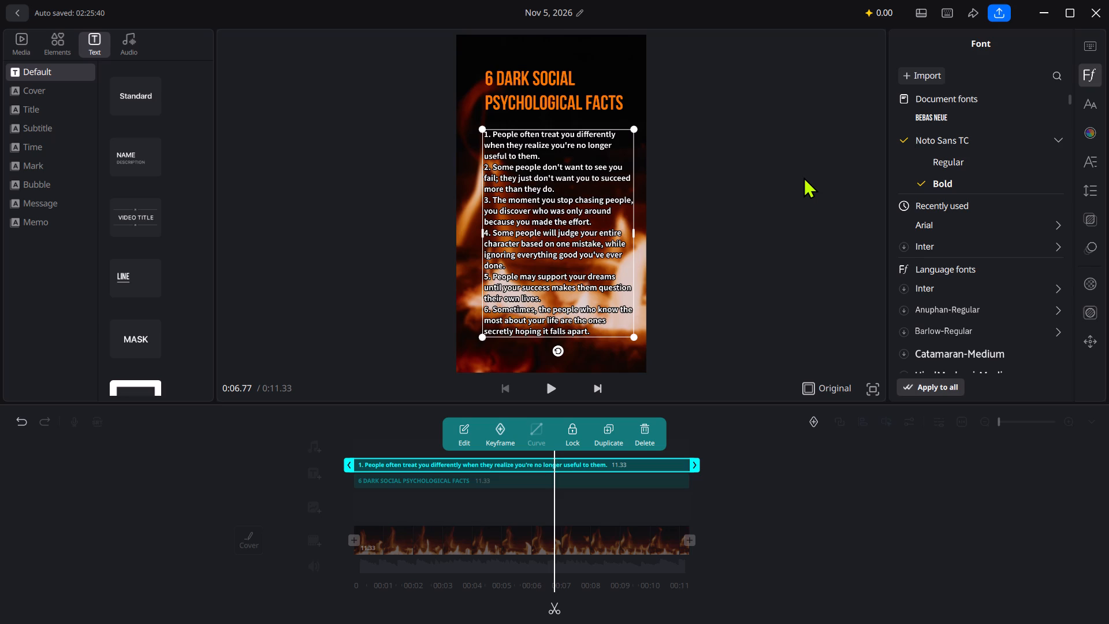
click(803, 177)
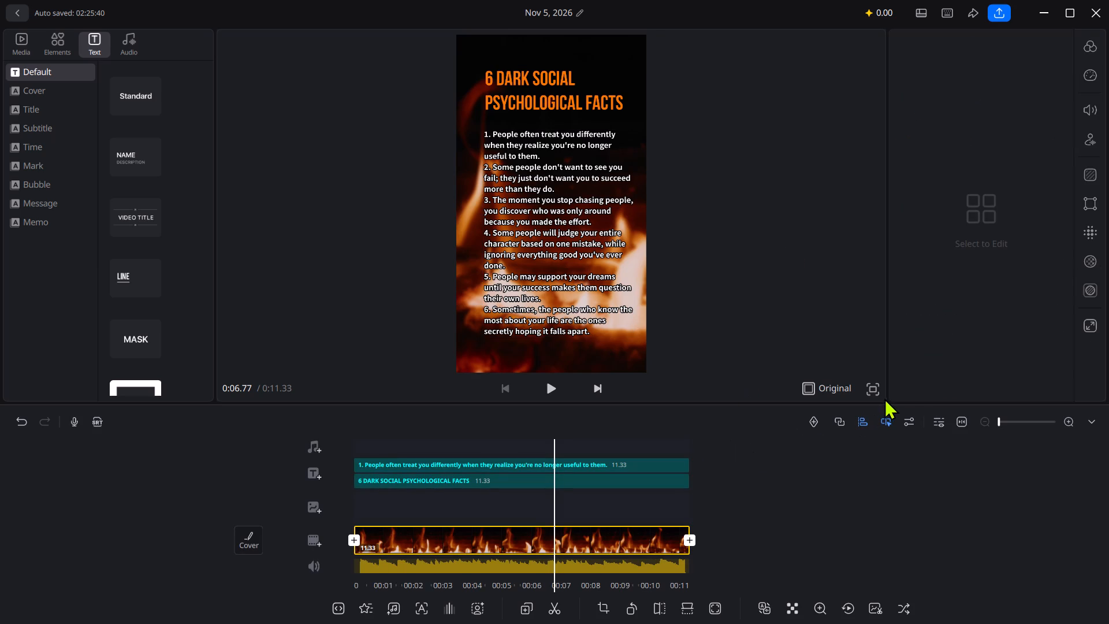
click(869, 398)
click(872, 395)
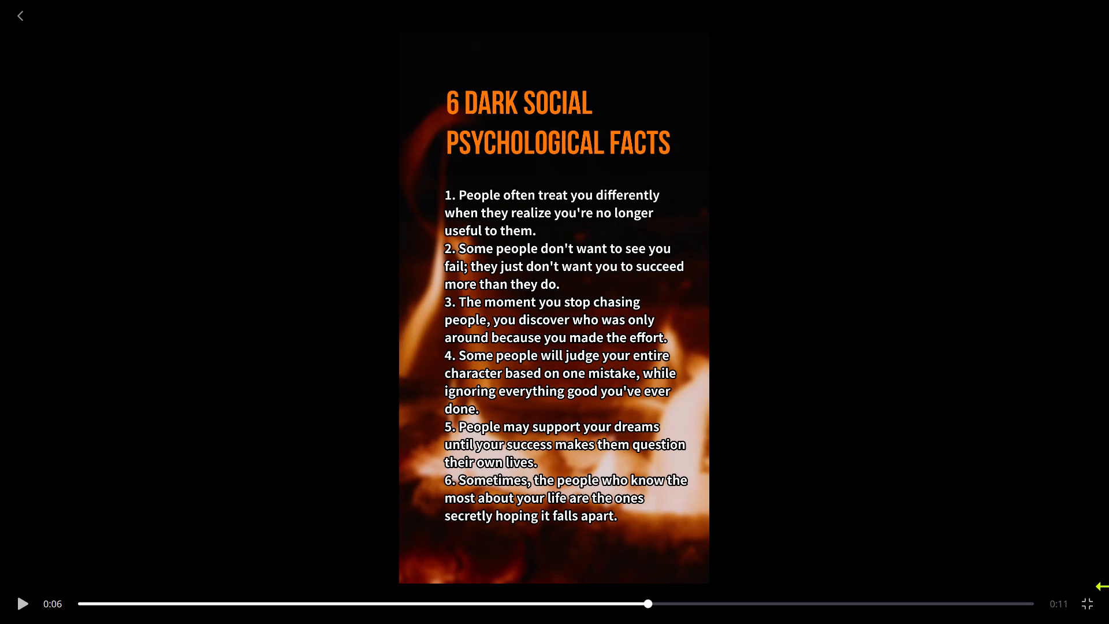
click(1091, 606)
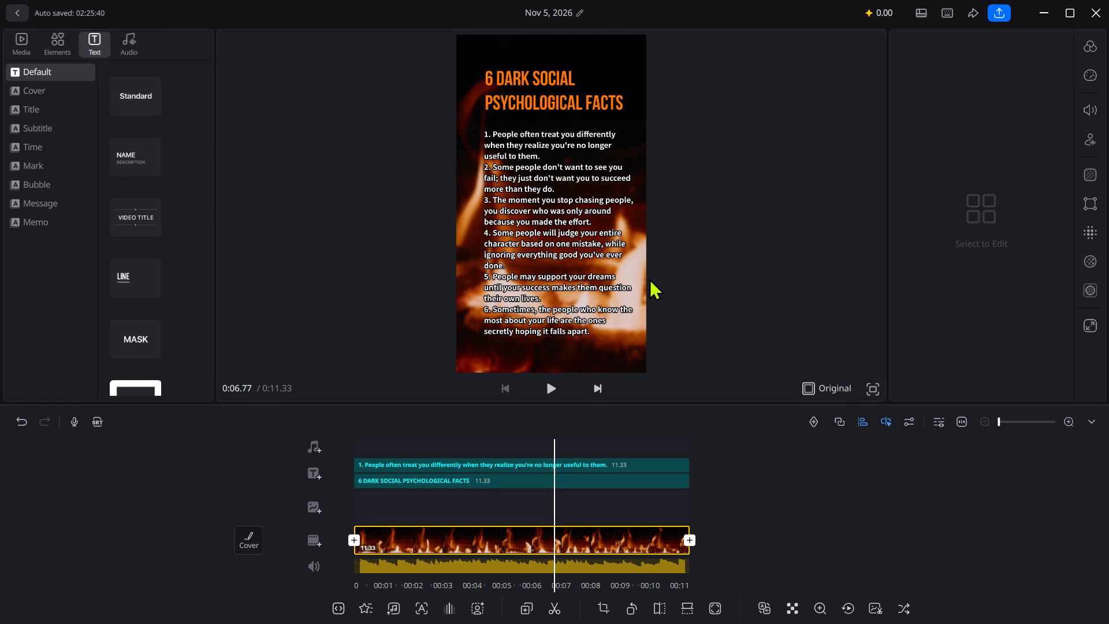
Select the facts text and open the Elements library of shapes, lines and social graphics.
click(571, 262)
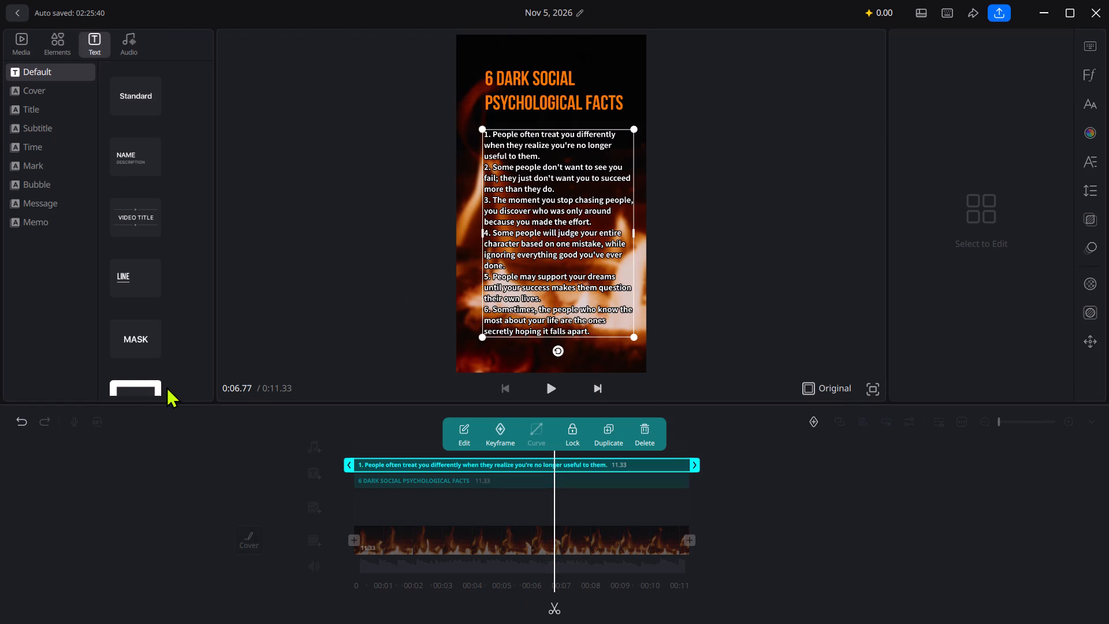
click(44, 50)
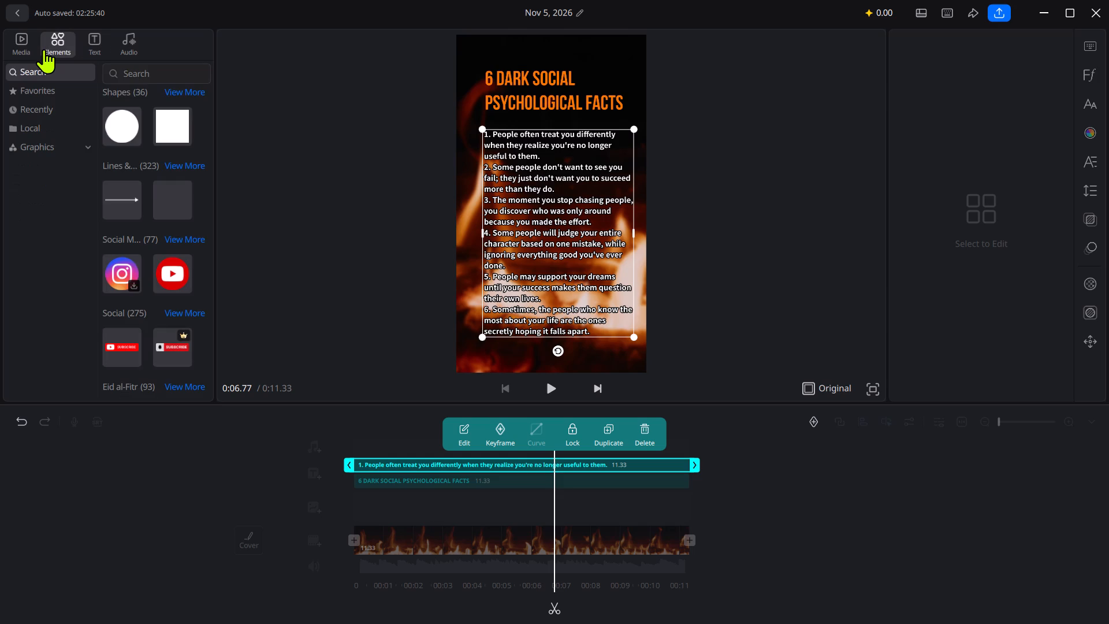
Deselect the facts text and view the zoom effect options for the background video clip.
click(260, 175)
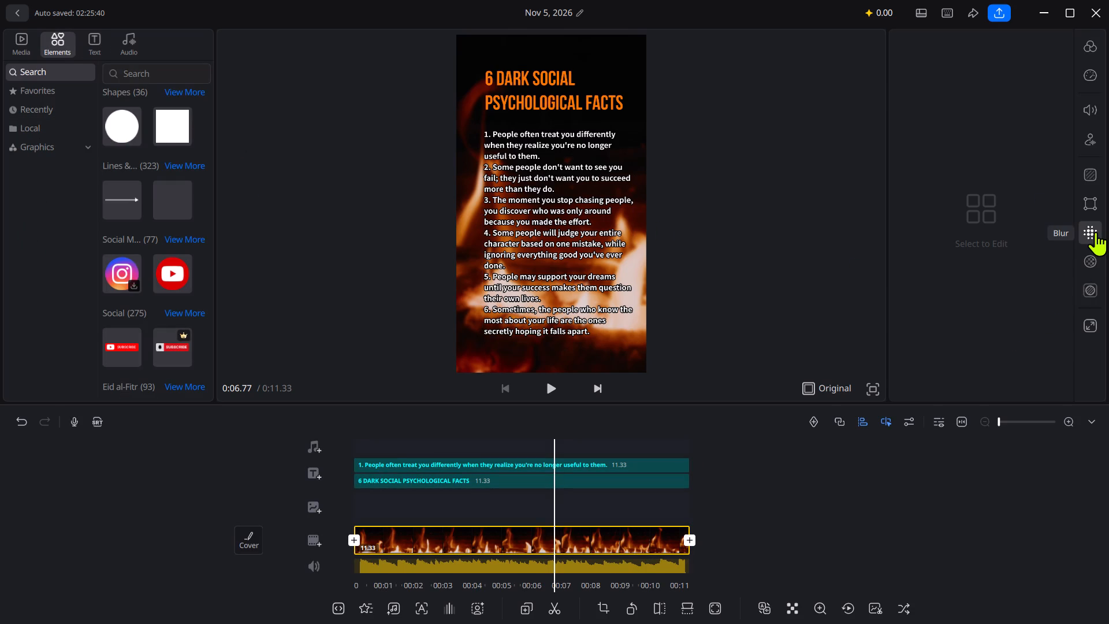
click(1099, 330)
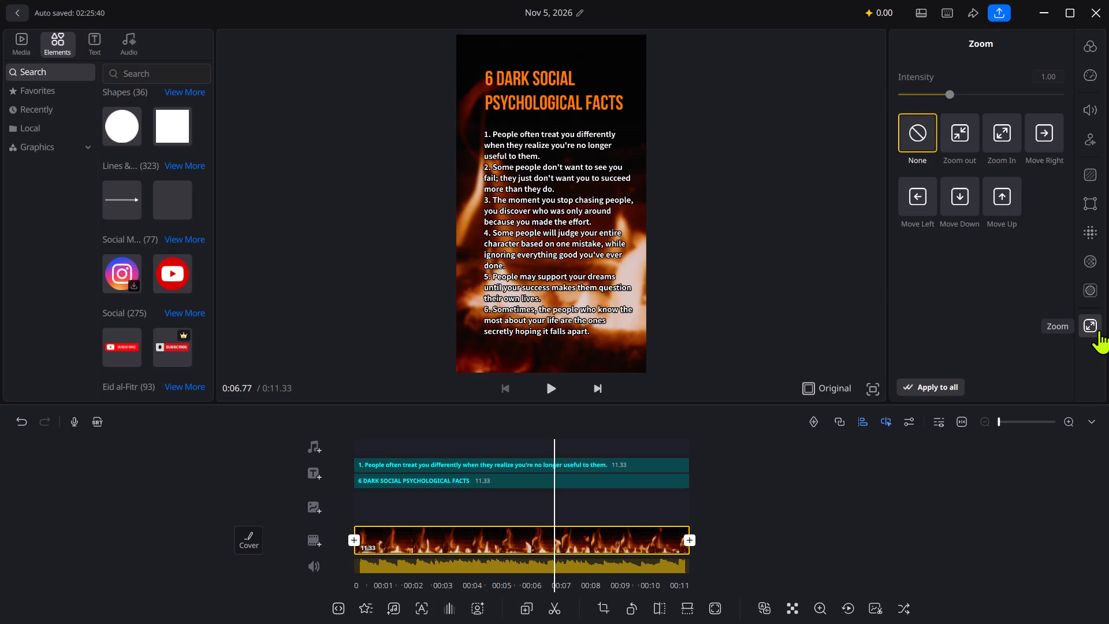
click(796, 343)
Open the video's export settings and browse to the instagram folder in Downloads for the export location.
click(1004, 17)
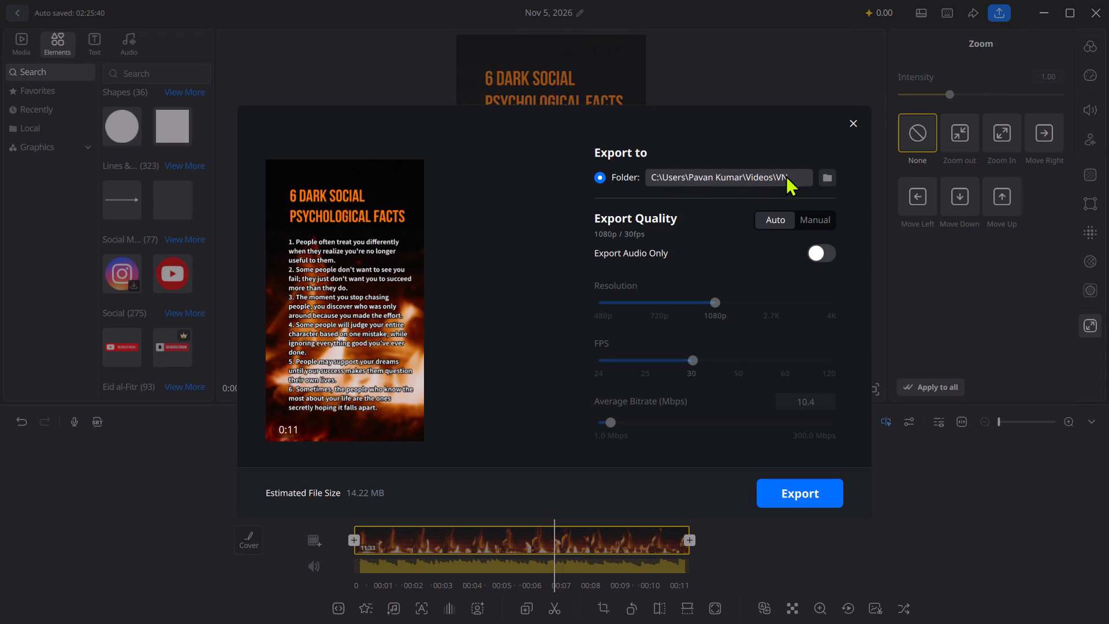
click(821, 176)
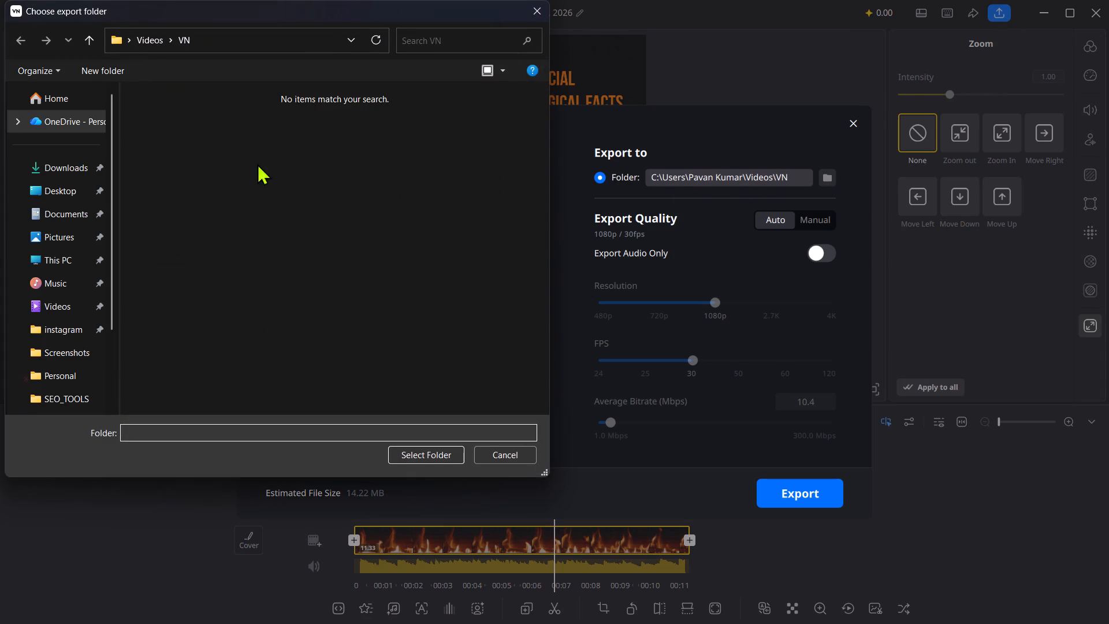
click(79, 177)
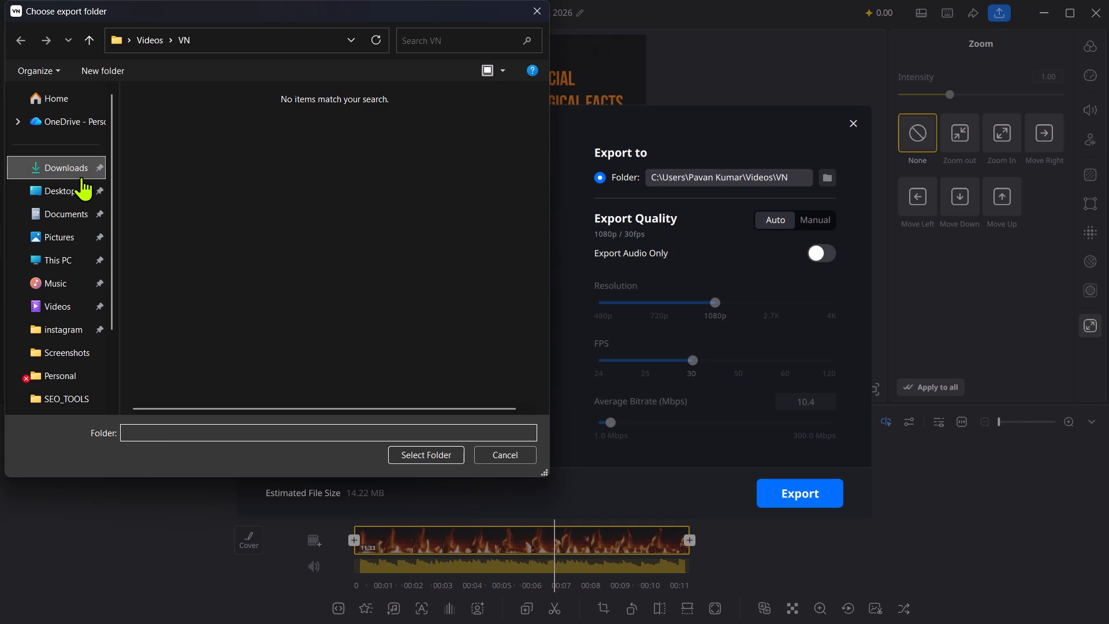
click(205, 133)
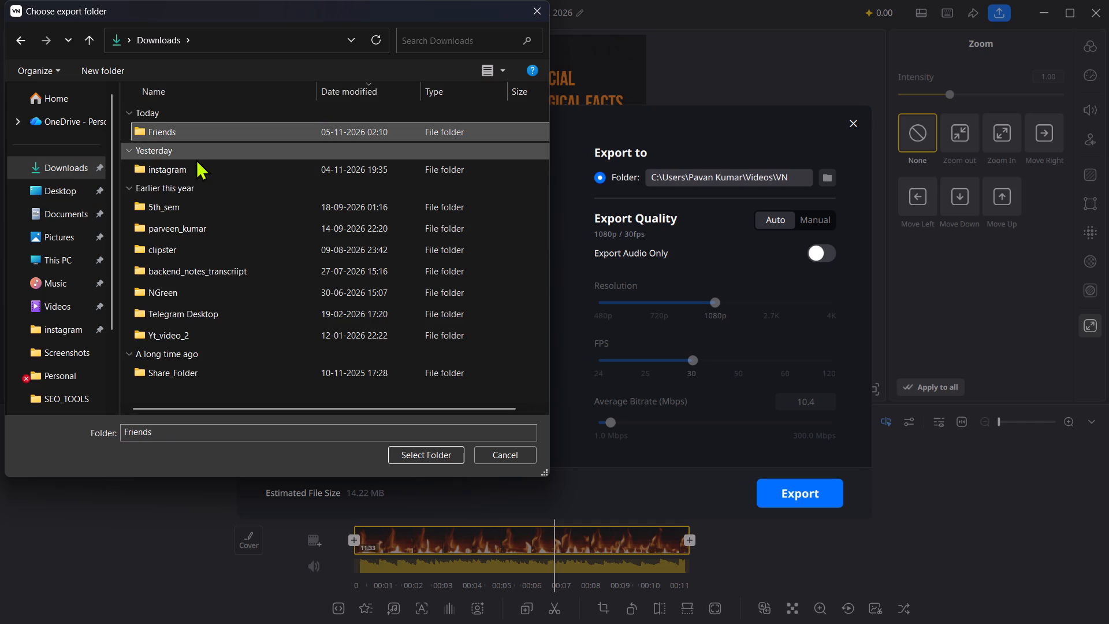
double_click(199, 171)
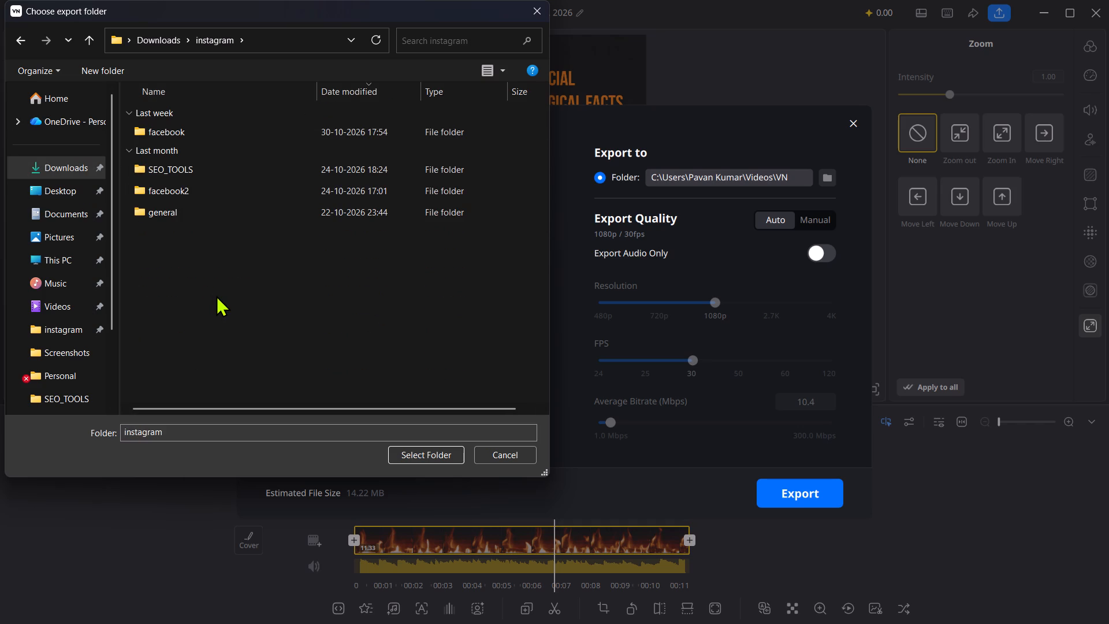
Create a new folder named vn_edit inside the instagram folder.
right_click(216, 295)
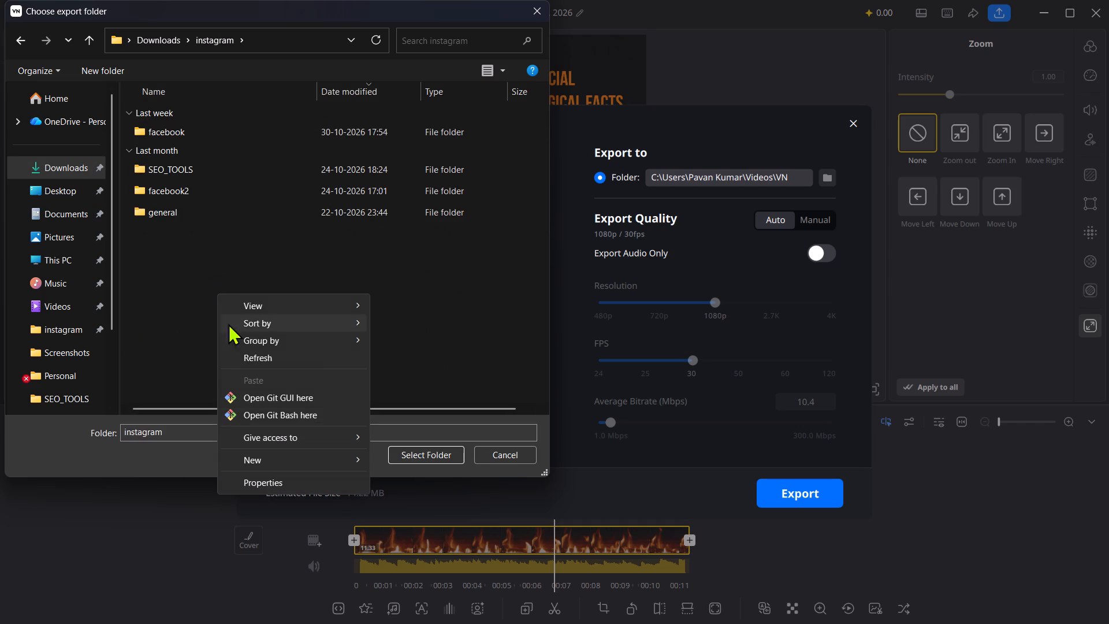
click(276, 457)
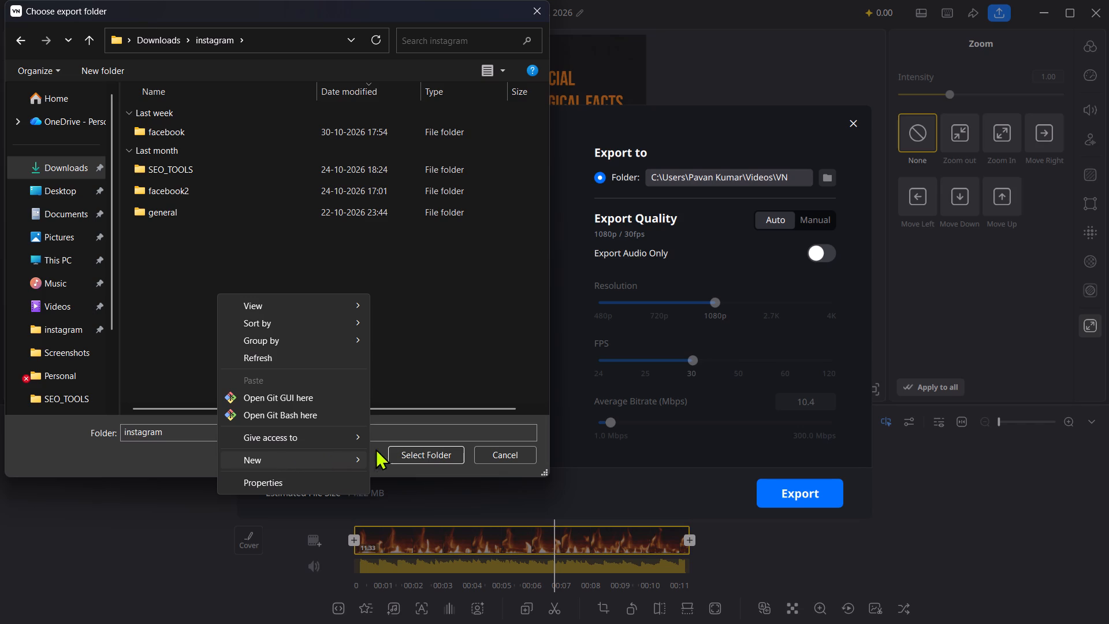
click(346, 462)
click(382, 460)
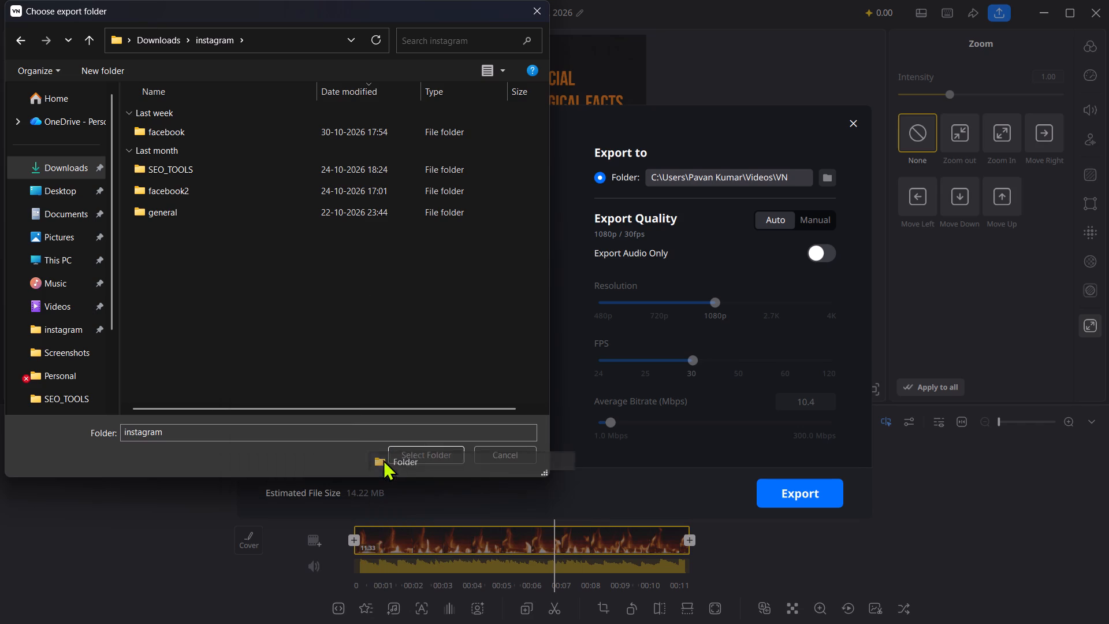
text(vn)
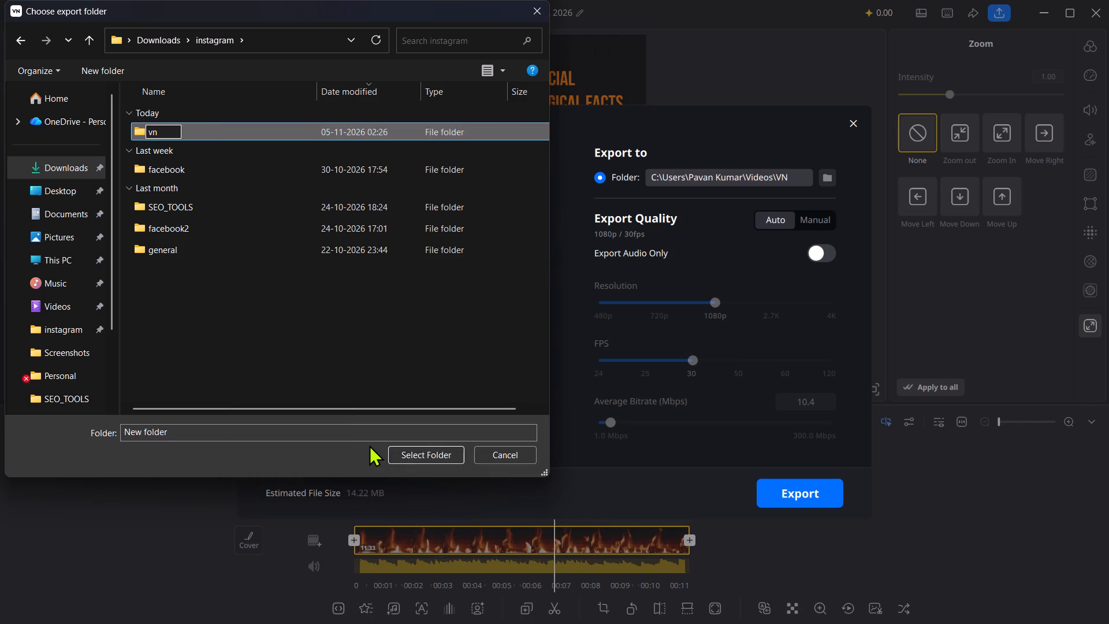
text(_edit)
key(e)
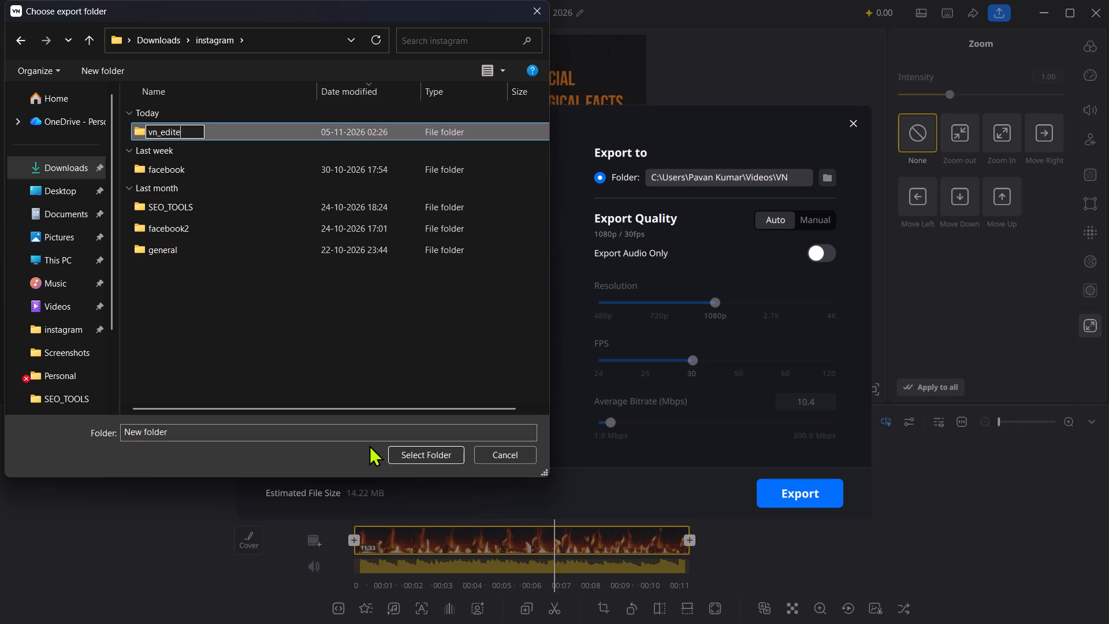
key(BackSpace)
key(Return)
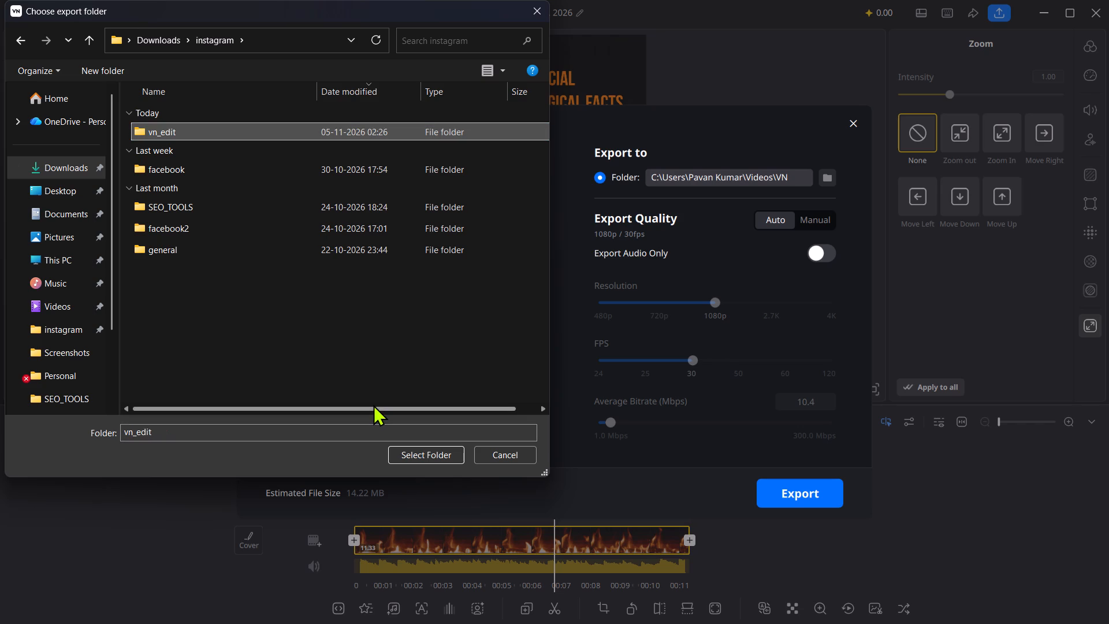
Set the vn_edit folder as the export destination and start exporting the video.
double_click(293, 134)
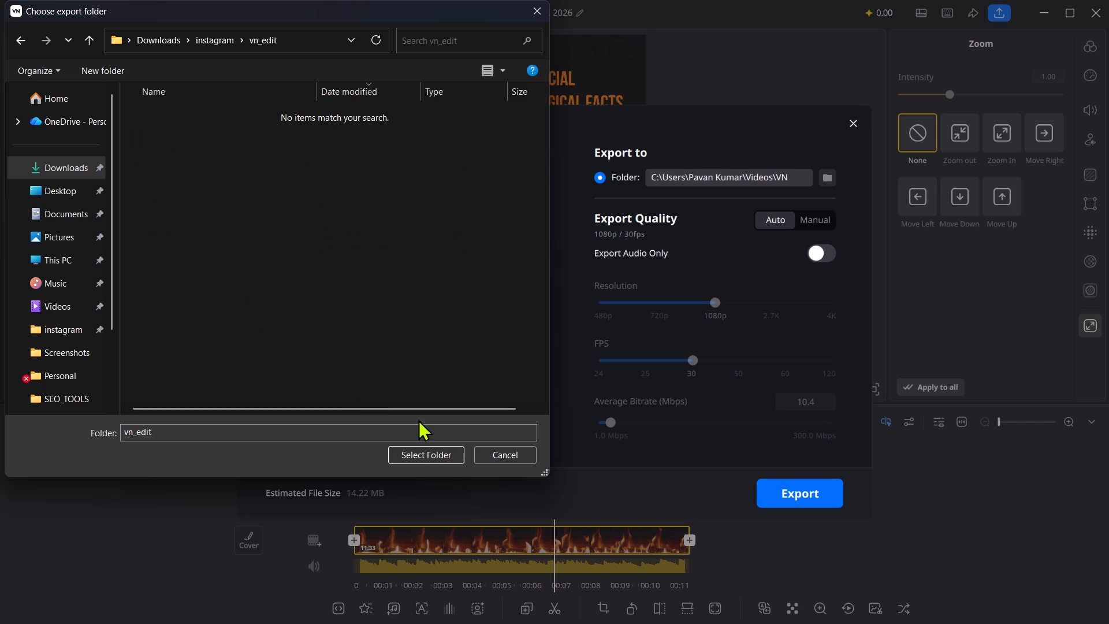
click(441, 456)
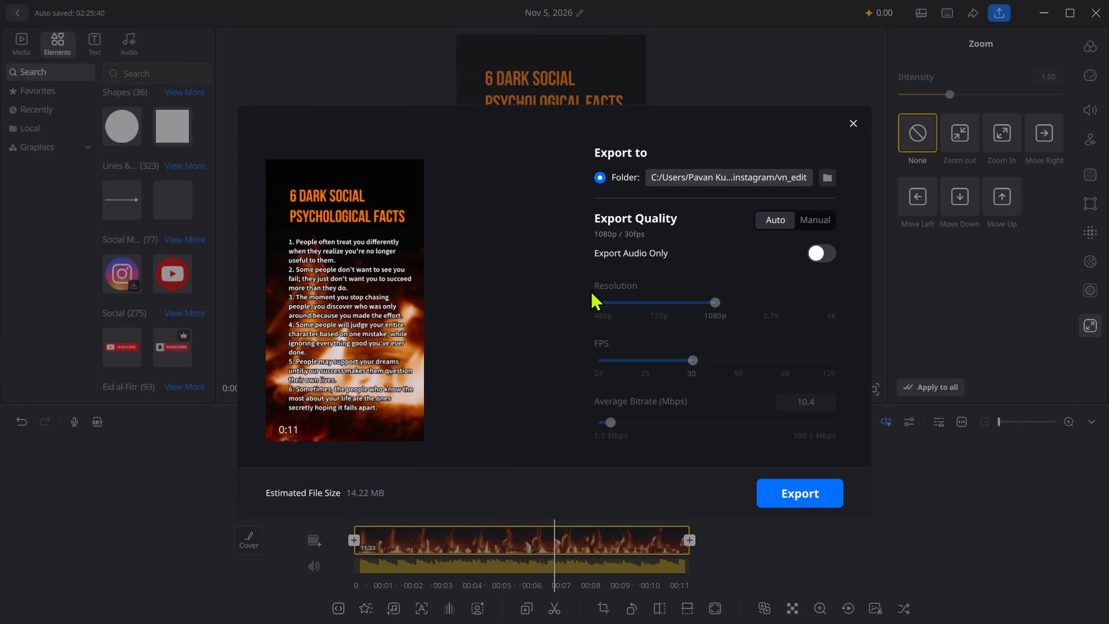
click(800, 495)
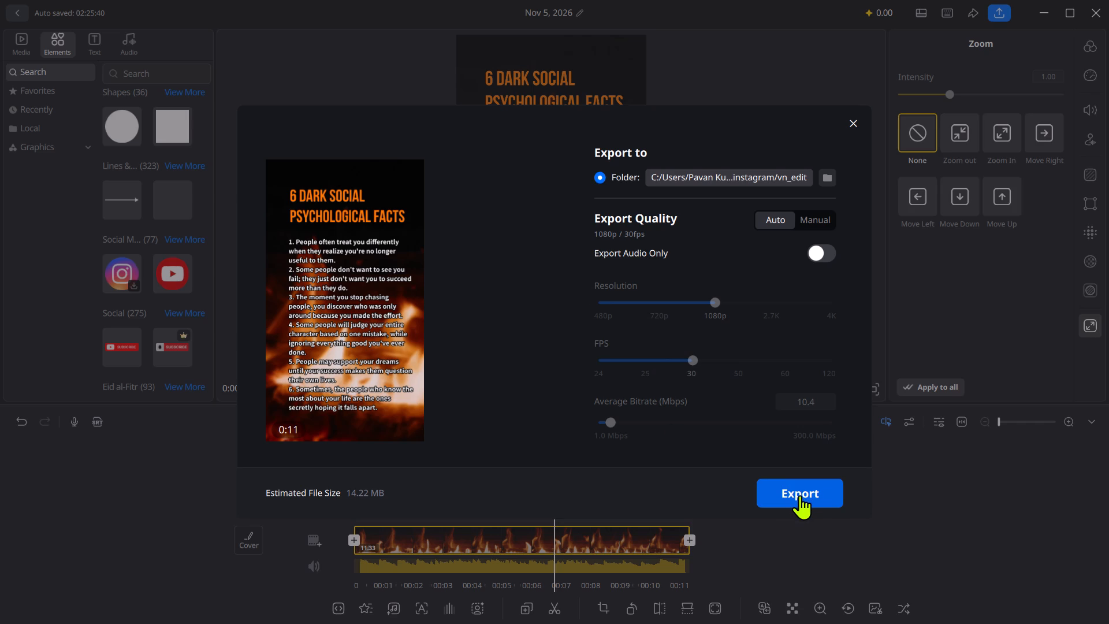
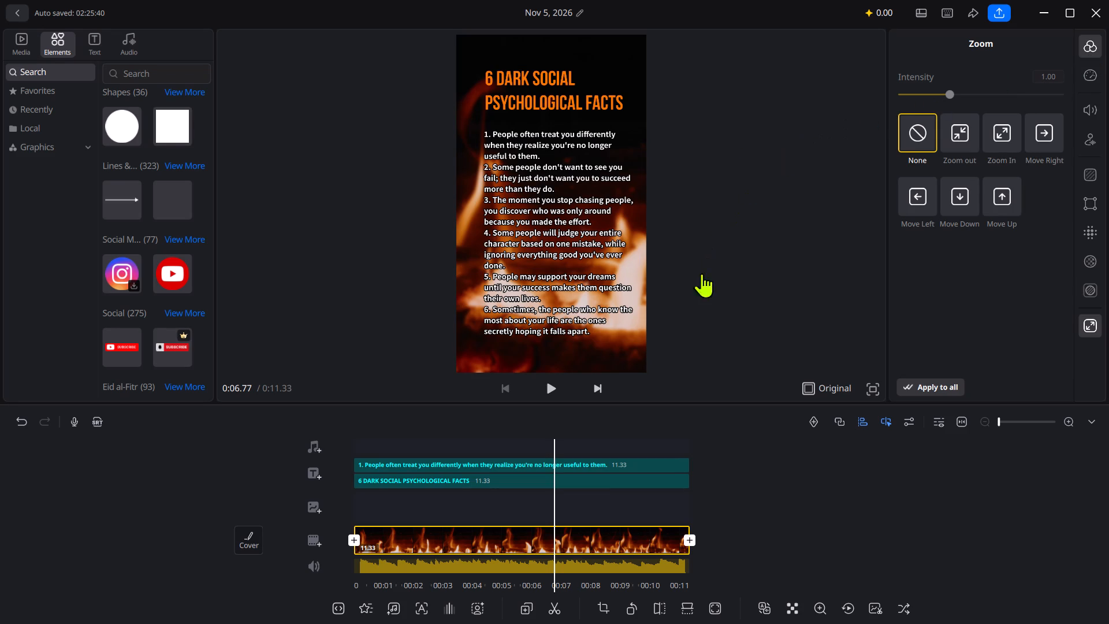
click(655, 466)
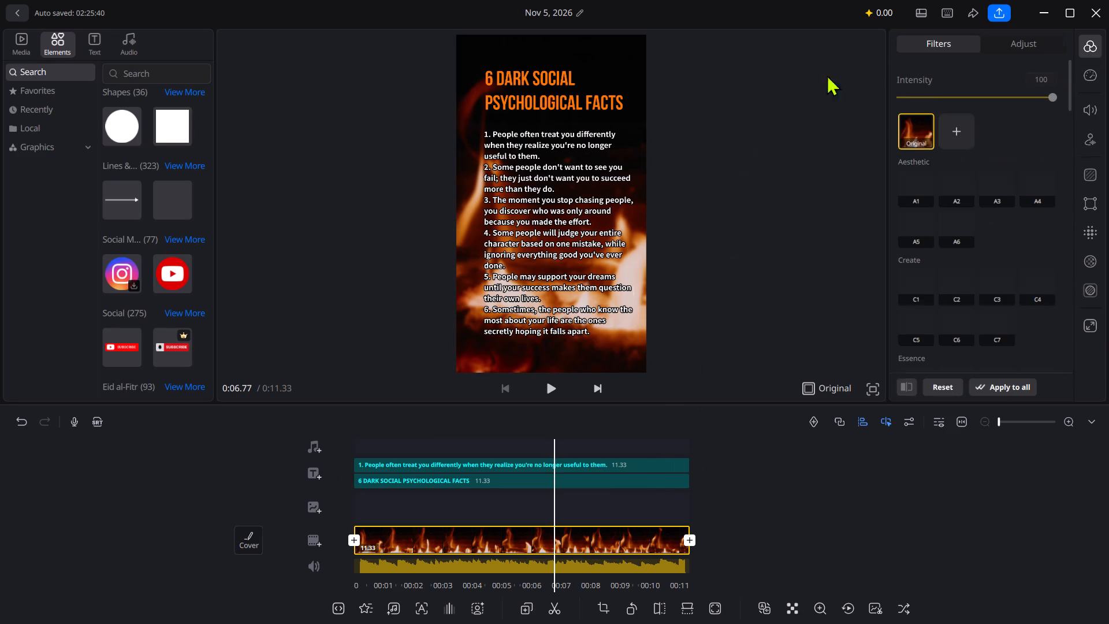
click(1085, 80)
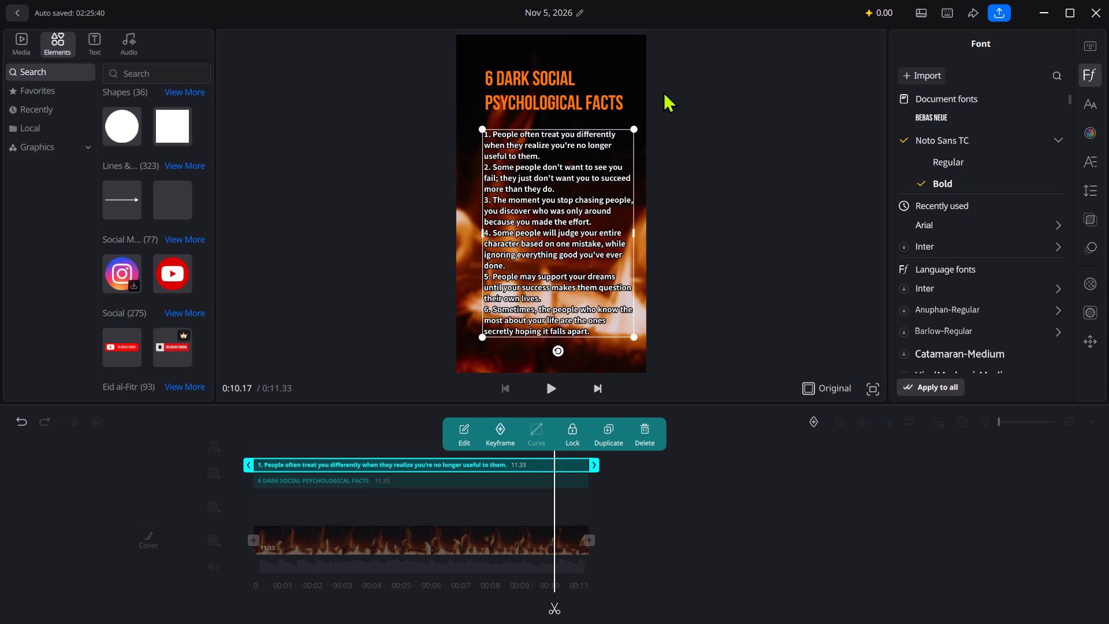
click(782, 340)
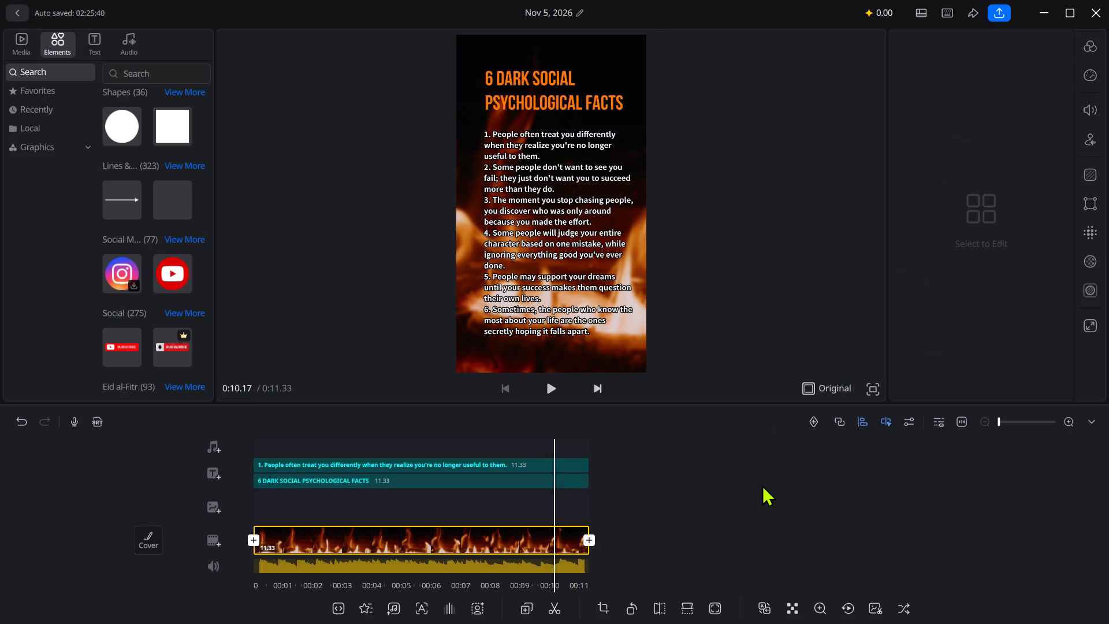
Switch to the ChatGPT conversation in Opera and copy the generated caption with its hashtags.
click(1038, 17)
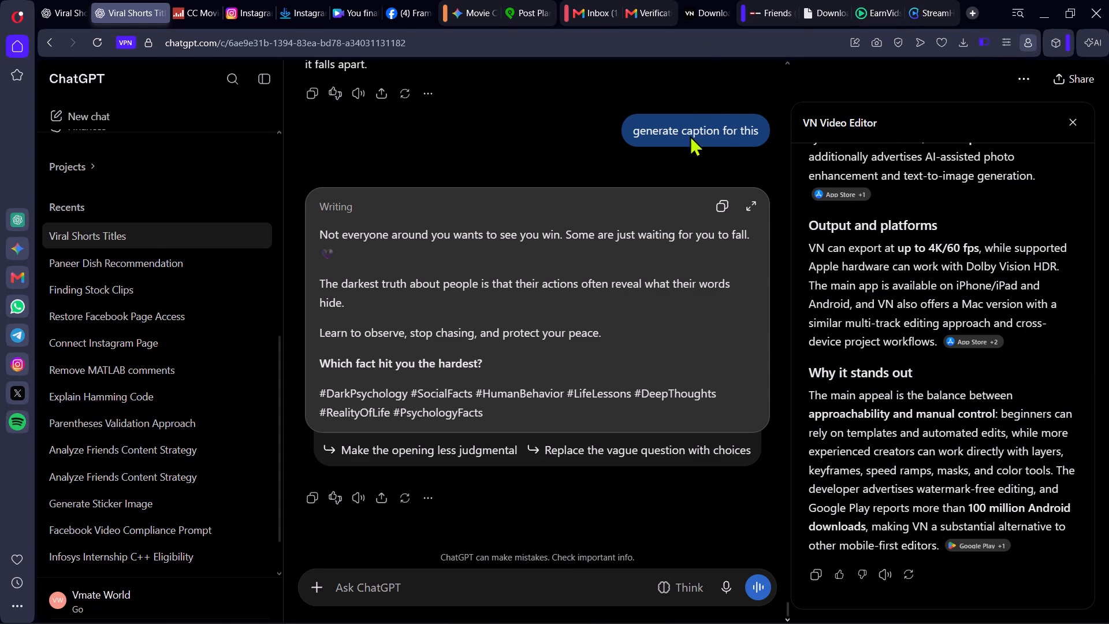
click(721, 205)
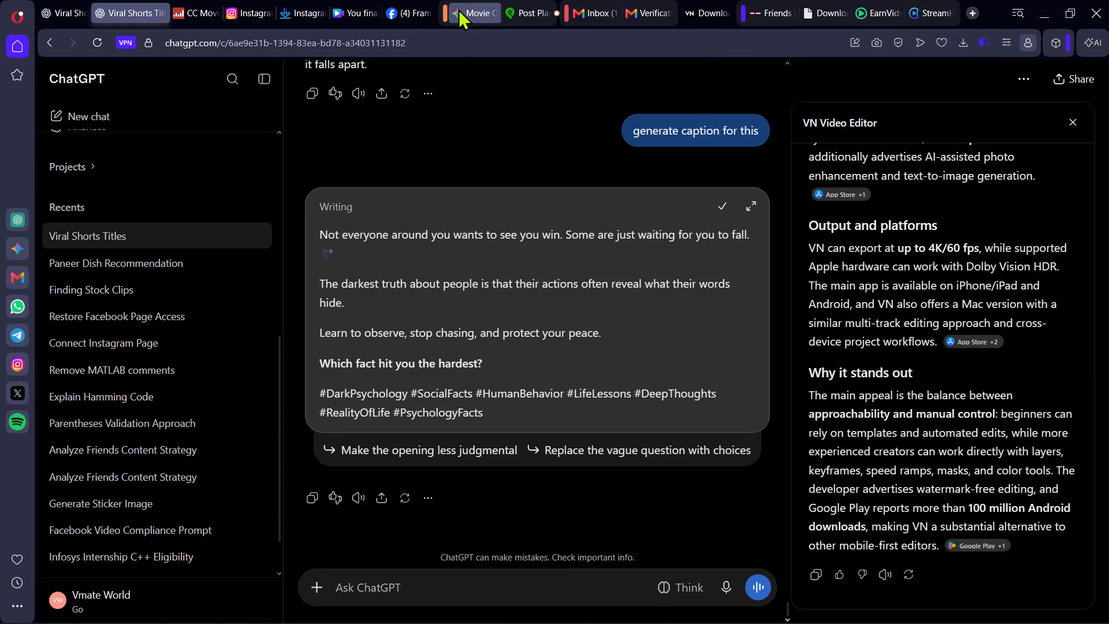
Open the Facebook home feed of The Popcorn Diaries page.
click(397, 11)
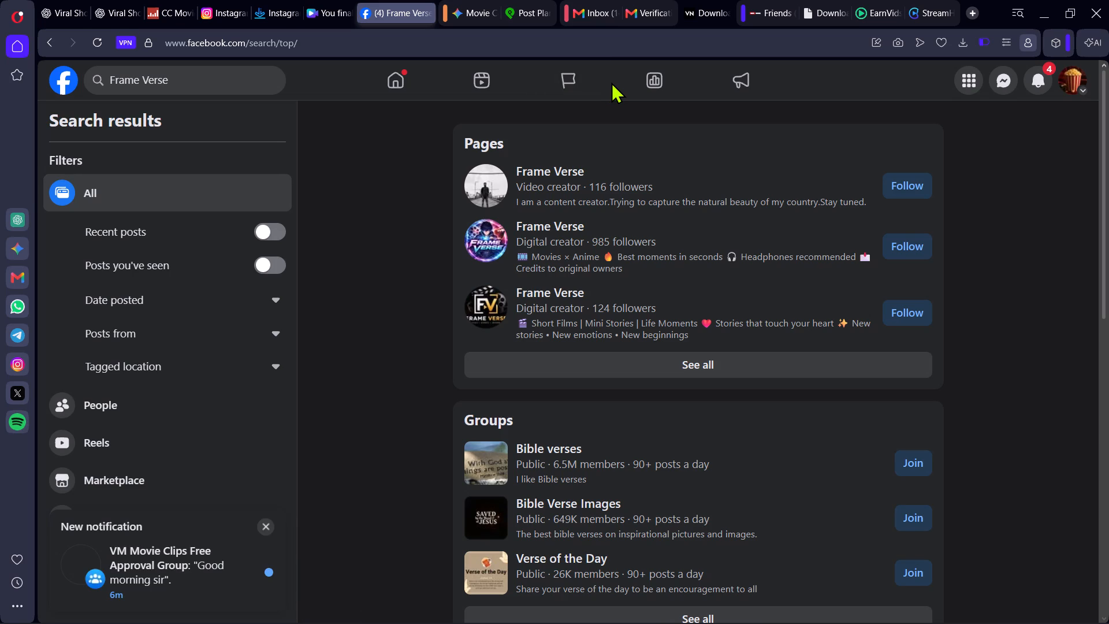
click(398, 85)
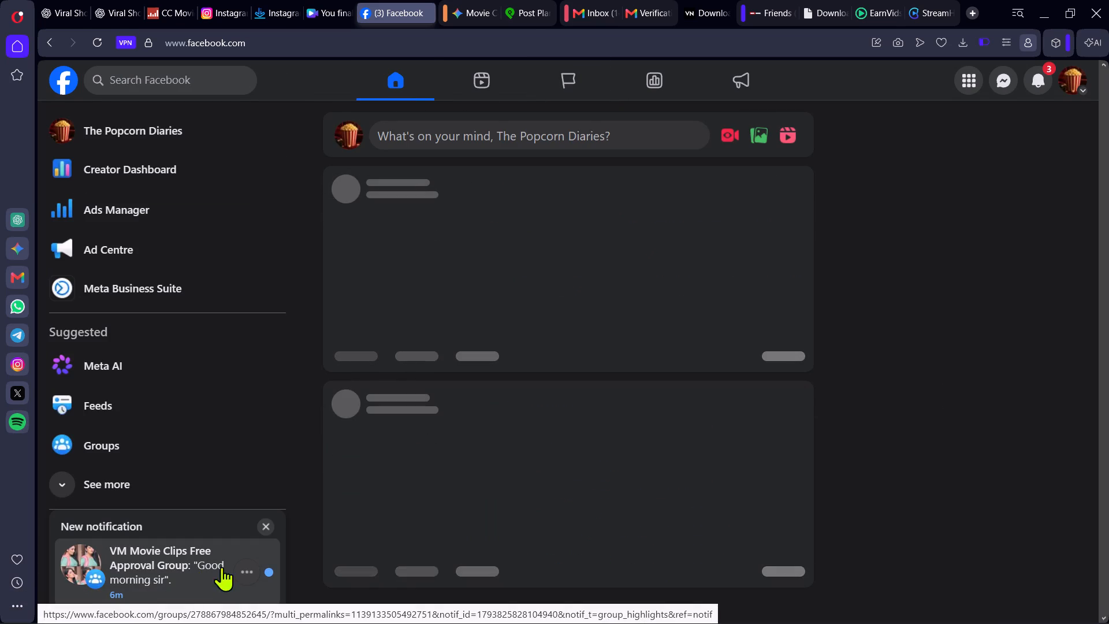
Switch to Brave and open the Frame Verse profile on Facebook.
click(403, 610)
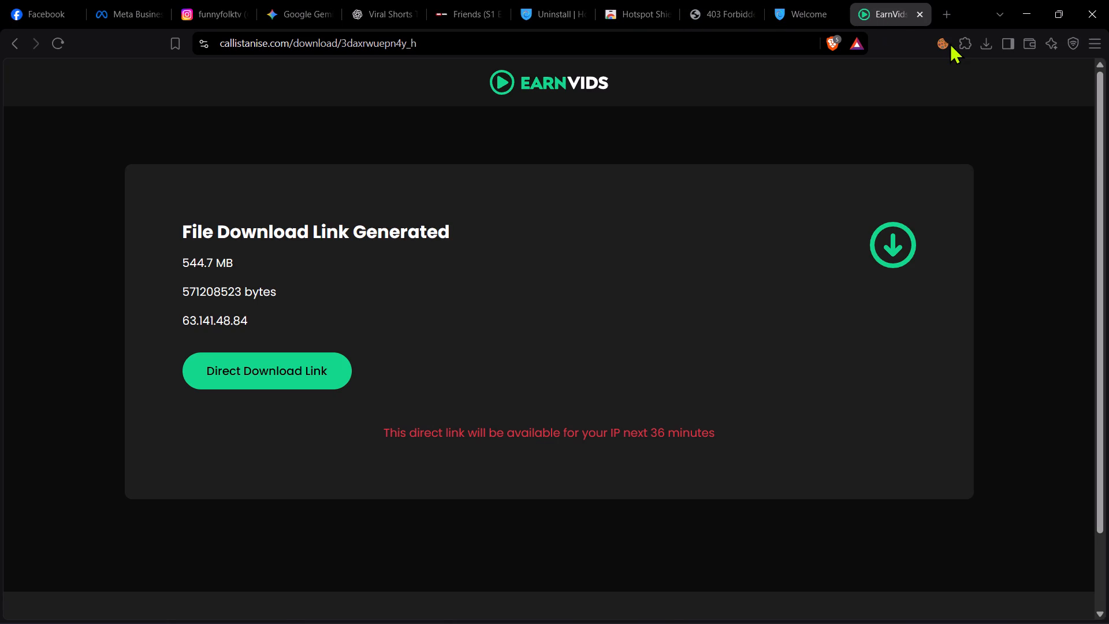
click(957, 43)
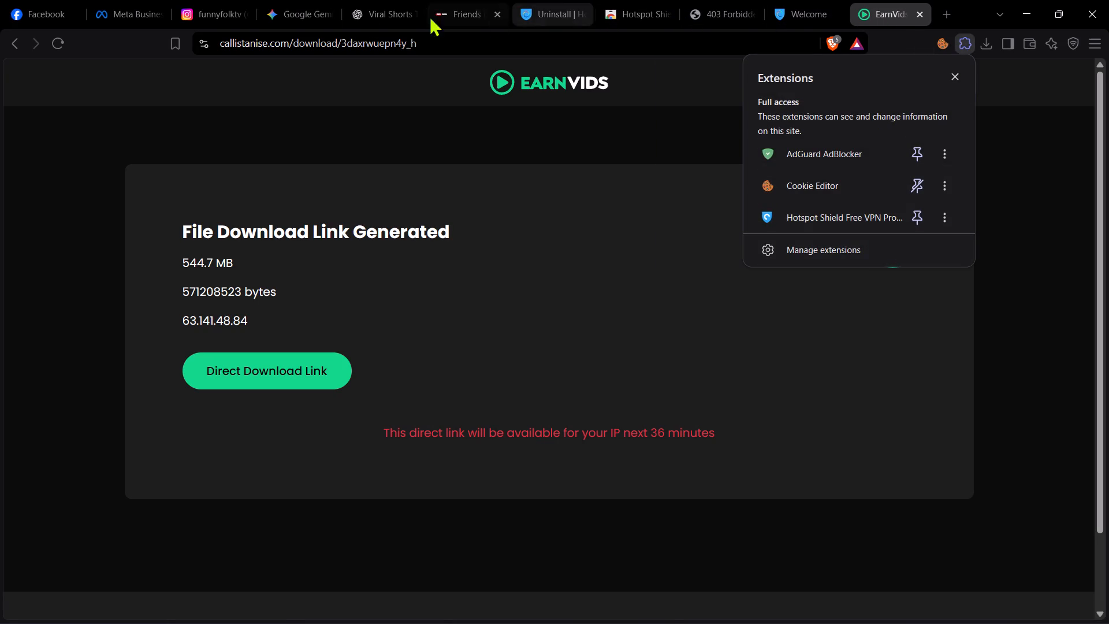
click(39, 5)
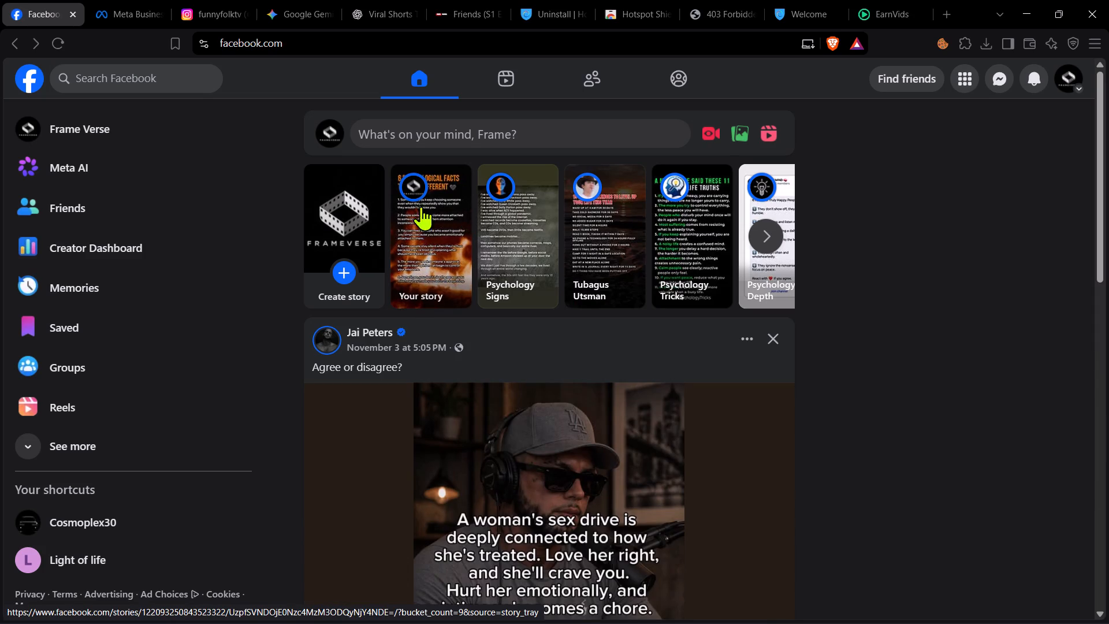
click(327, 139)
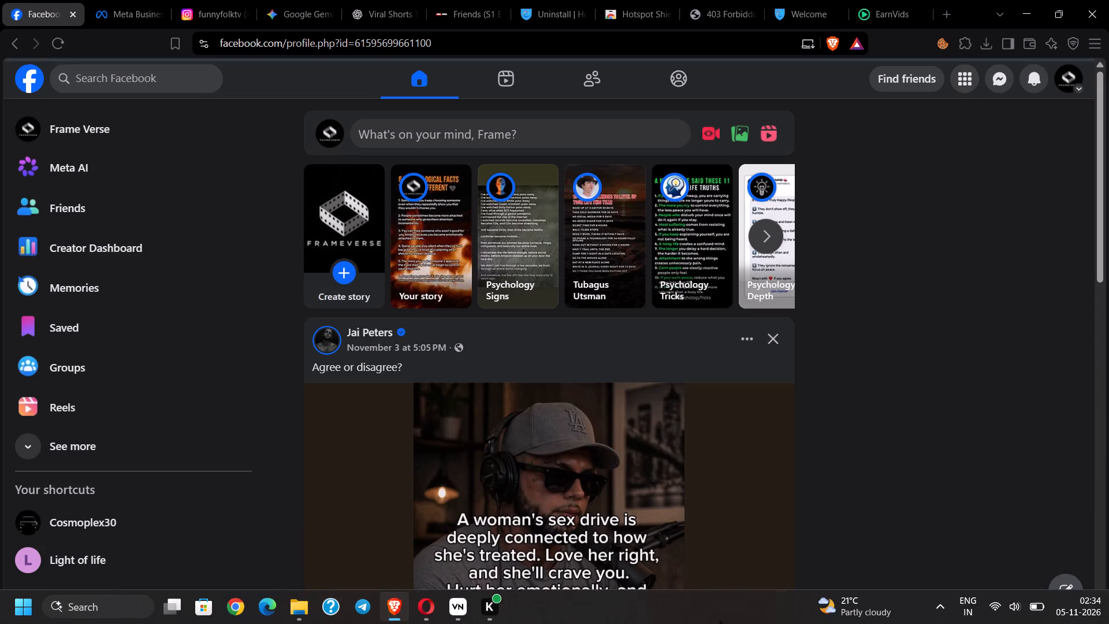
Switch to Opera, search the web for "yt" in a new tab and open YouTube.
click(418, 611)
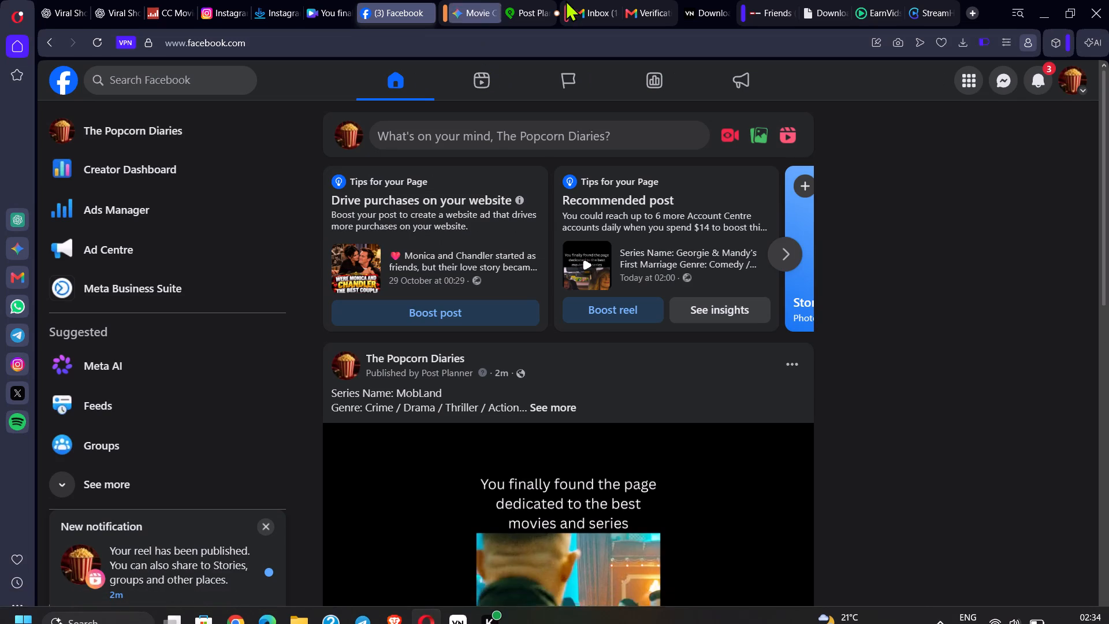
click(969, 11)
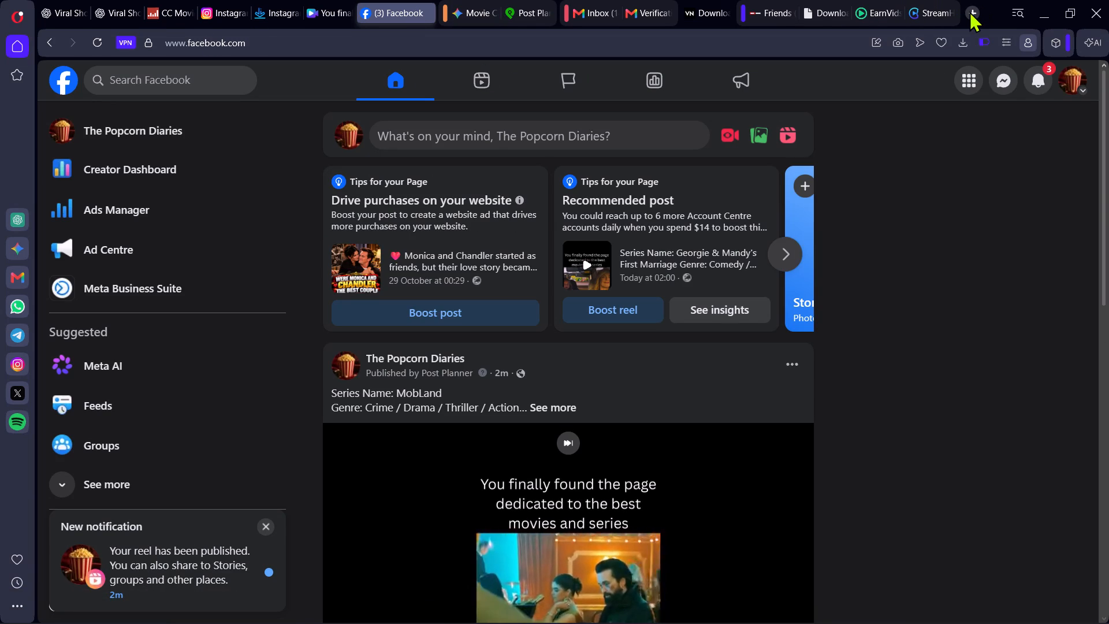
click(482, 132)
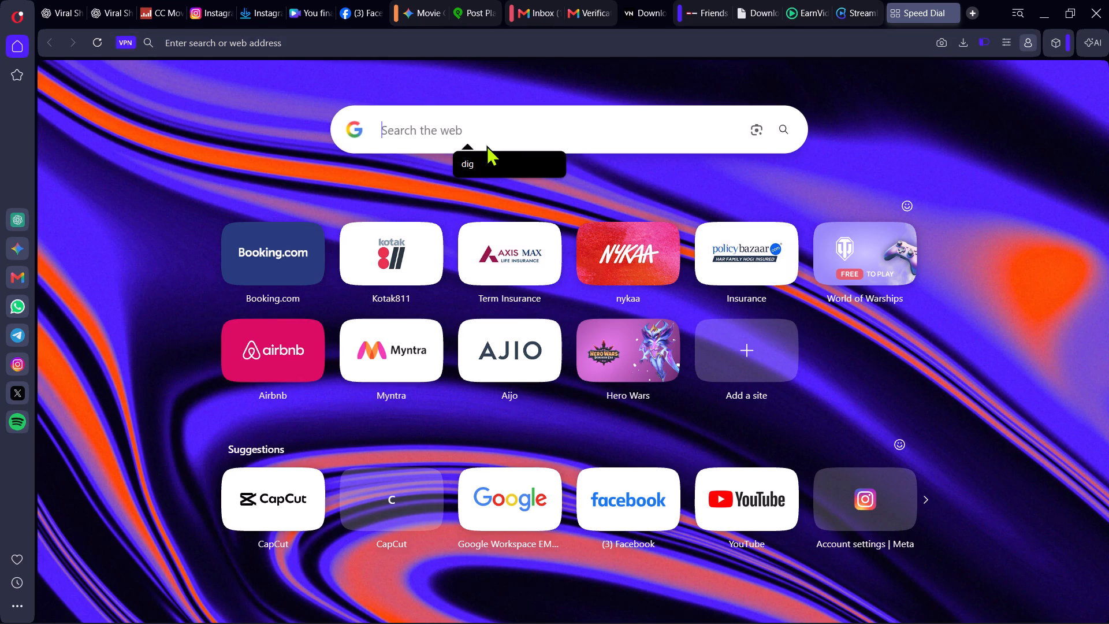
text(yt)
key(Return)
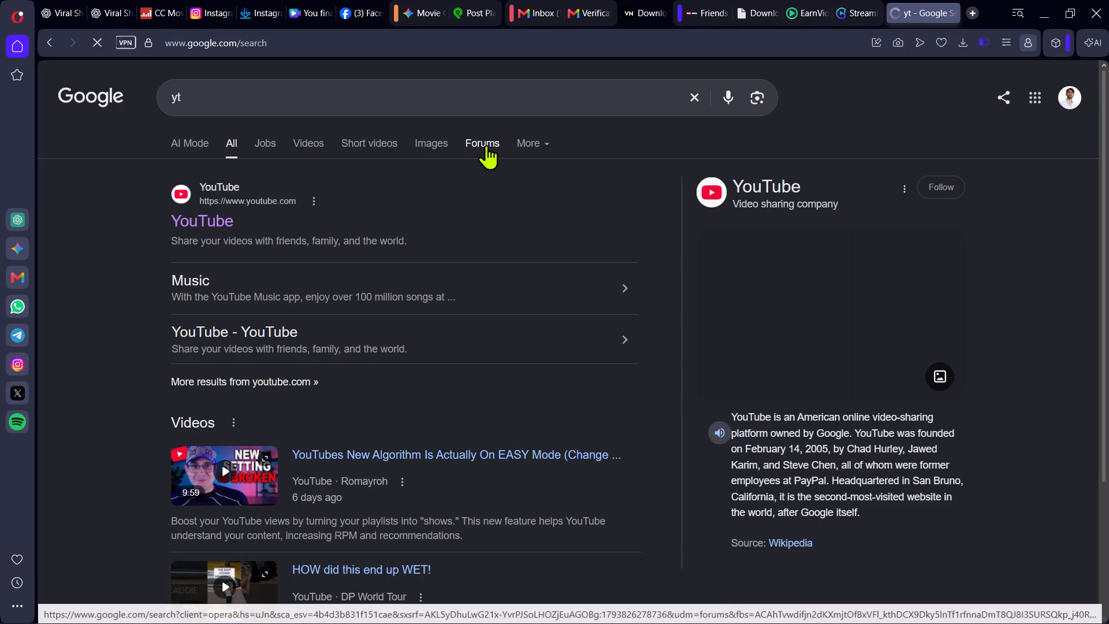
click(200, 217)
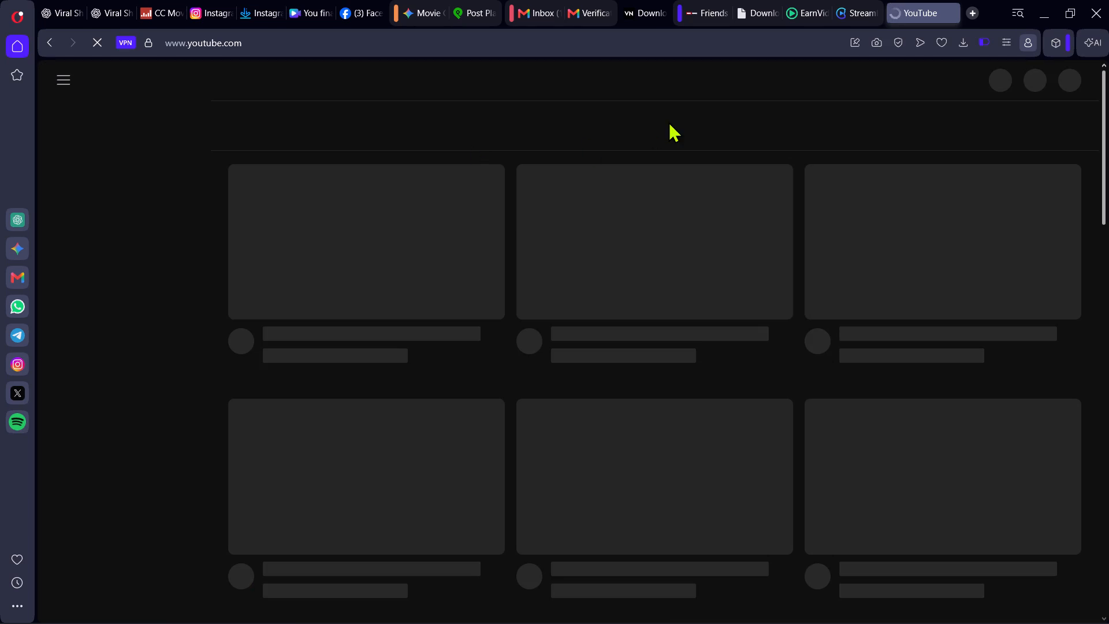
Search YouTube for "chalawa" and open the "Chalawa | Afro House x Club Banger" video by Singularity Beats.
click(597, 78)
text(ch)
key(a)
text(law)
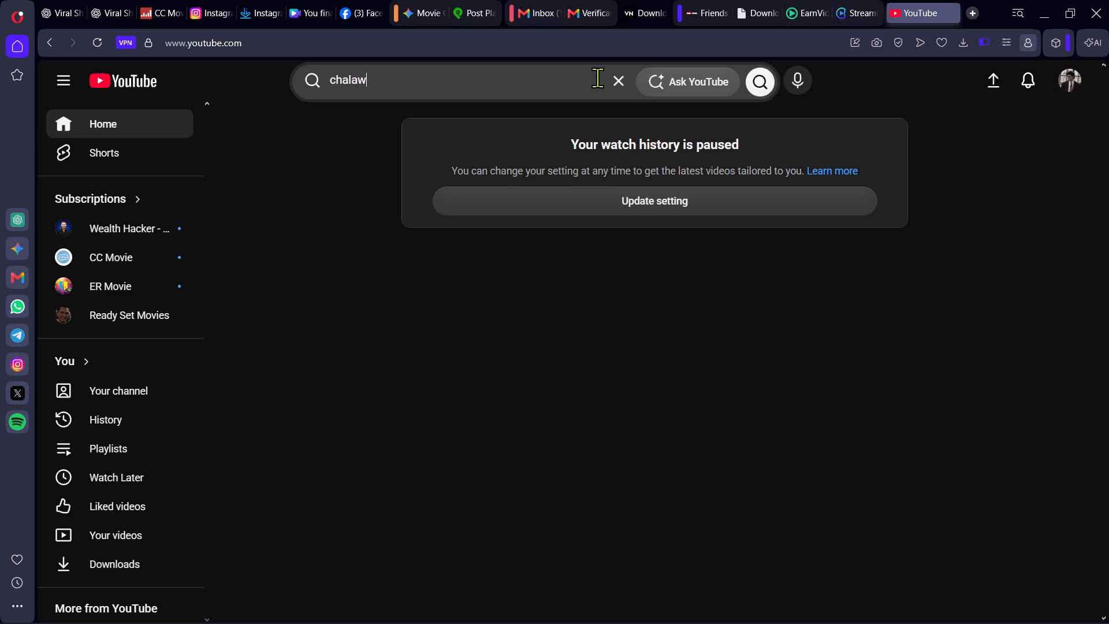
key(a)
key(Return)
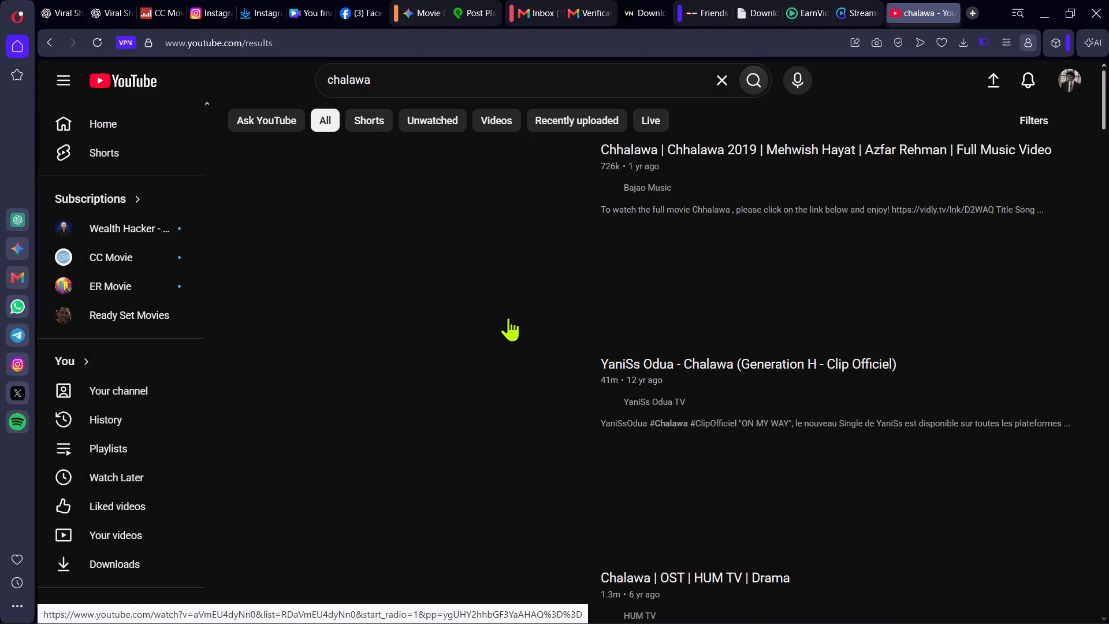
scroll(491, 267, down, 9)
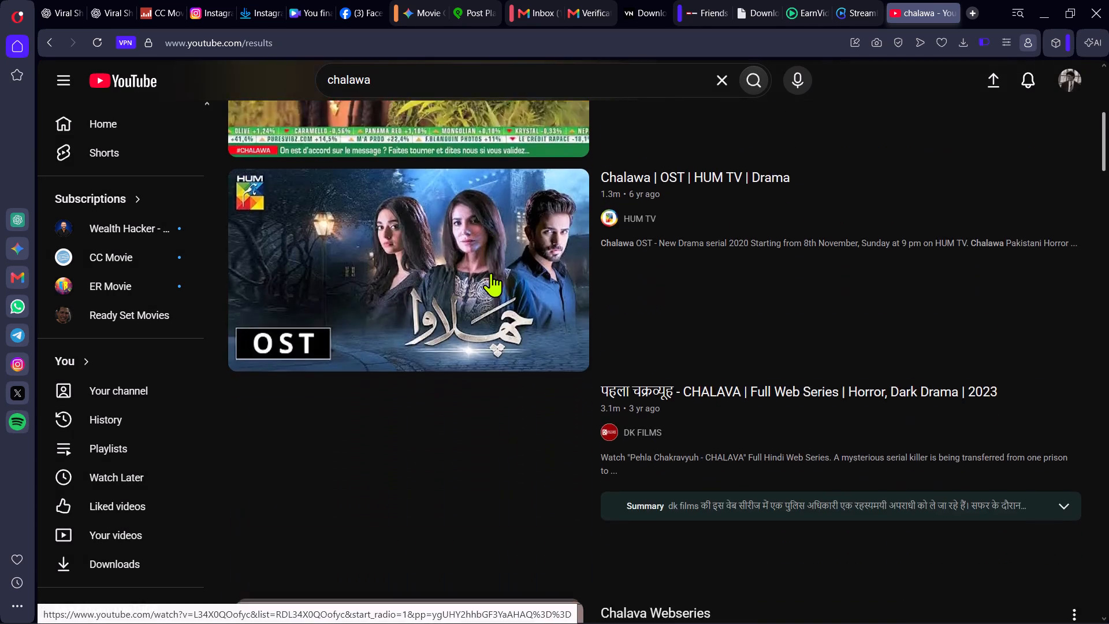
scroll(491, 273, down, 3)
scroll(485, 337, down, 4)
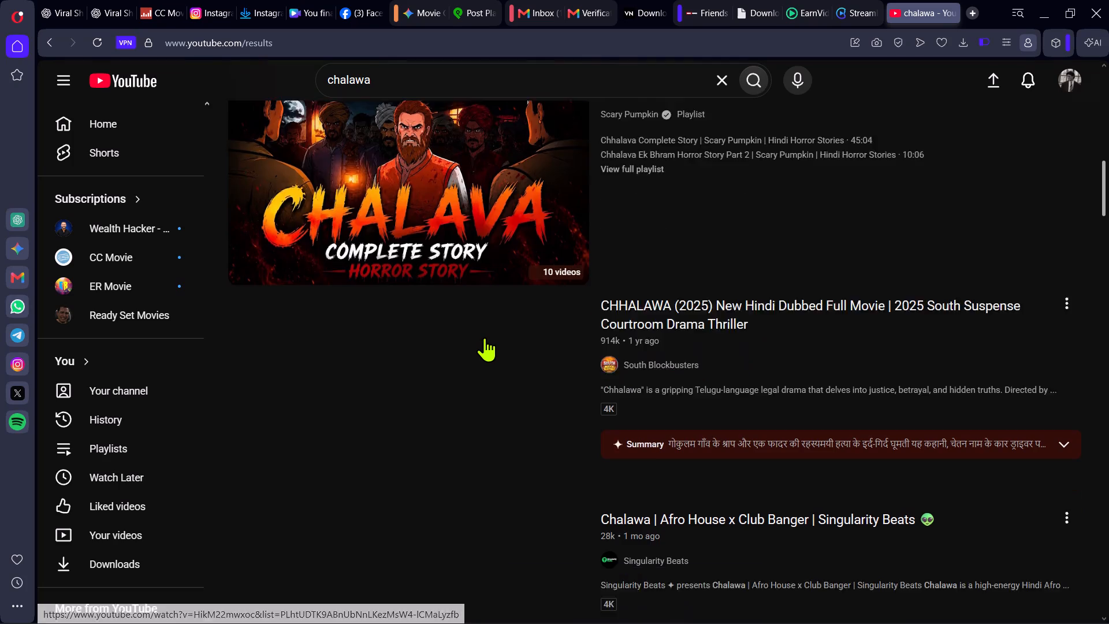
scroll(485, 337, up, 5)
scroll(485, 337, down, 6)
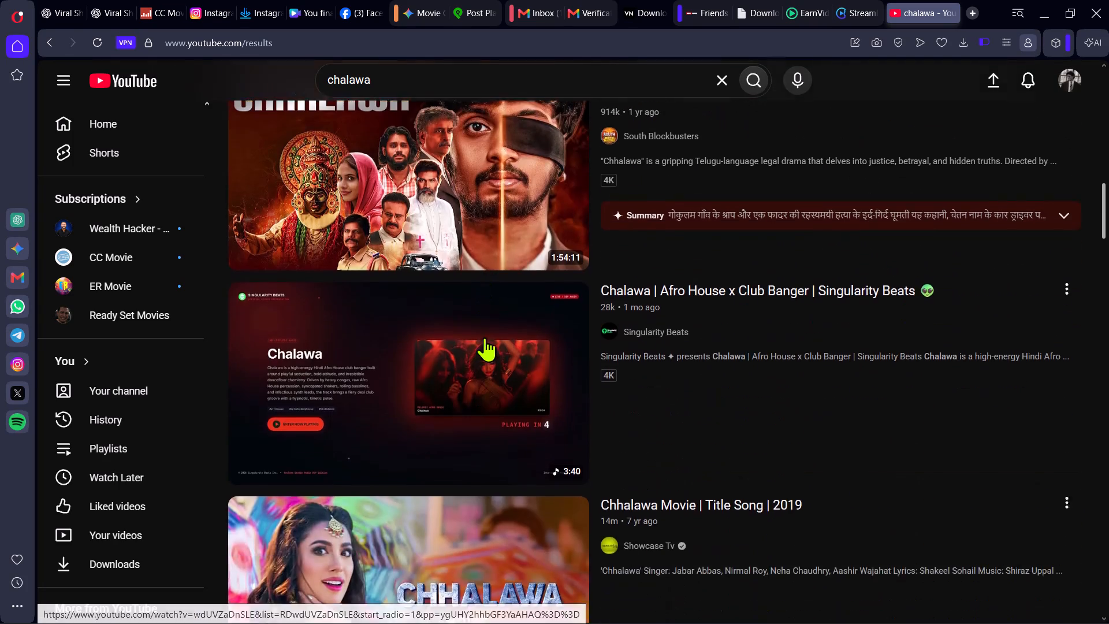
click(477, 353)
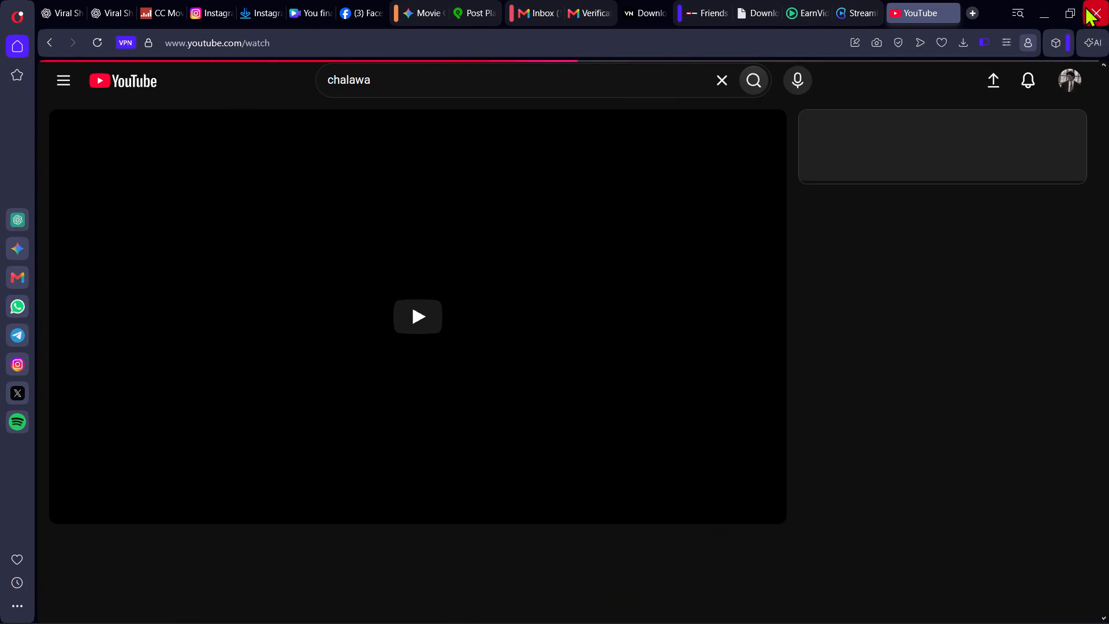
Return to the Frame Verse profile in Brave and start a new reel with the exported video from the instagram/vn_edit folder.
click(1040, 12)
scroll(527, 430, down, 5)
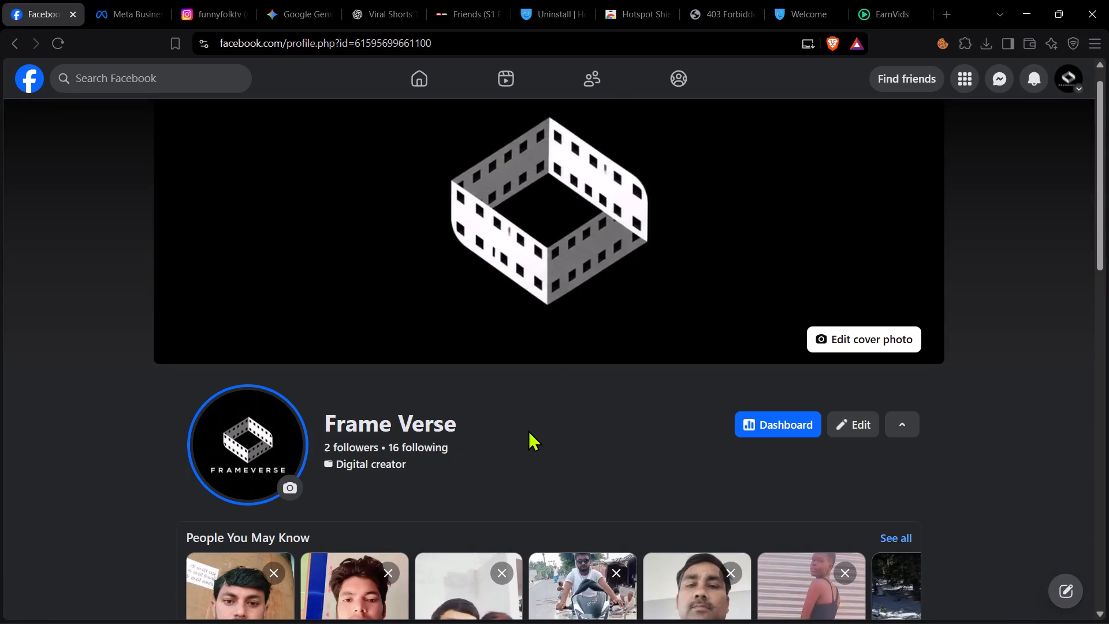
scroll(534, 418, down, 4)
scroll(580, 370, down, 4)
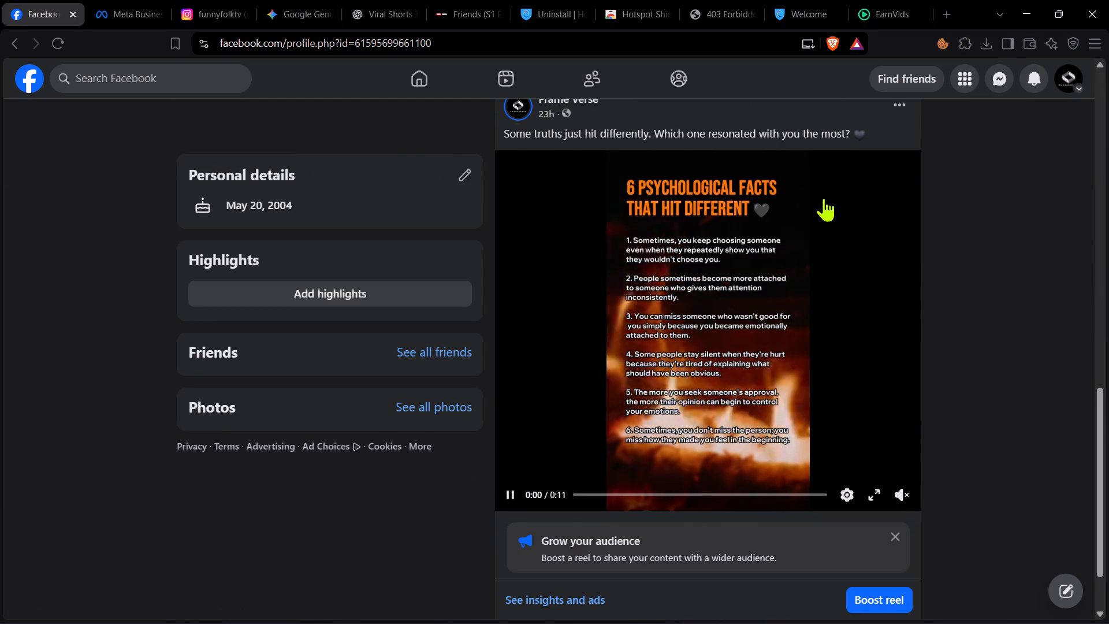
scroll(824, 198, up, 3)
click(853, 191)
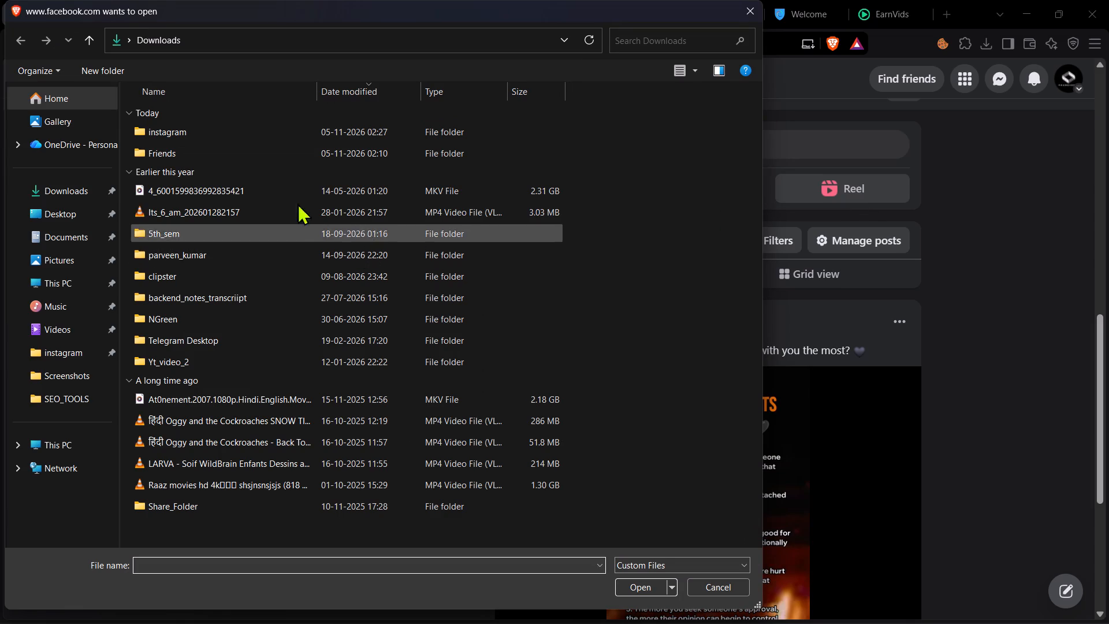
double_click(217, 128)
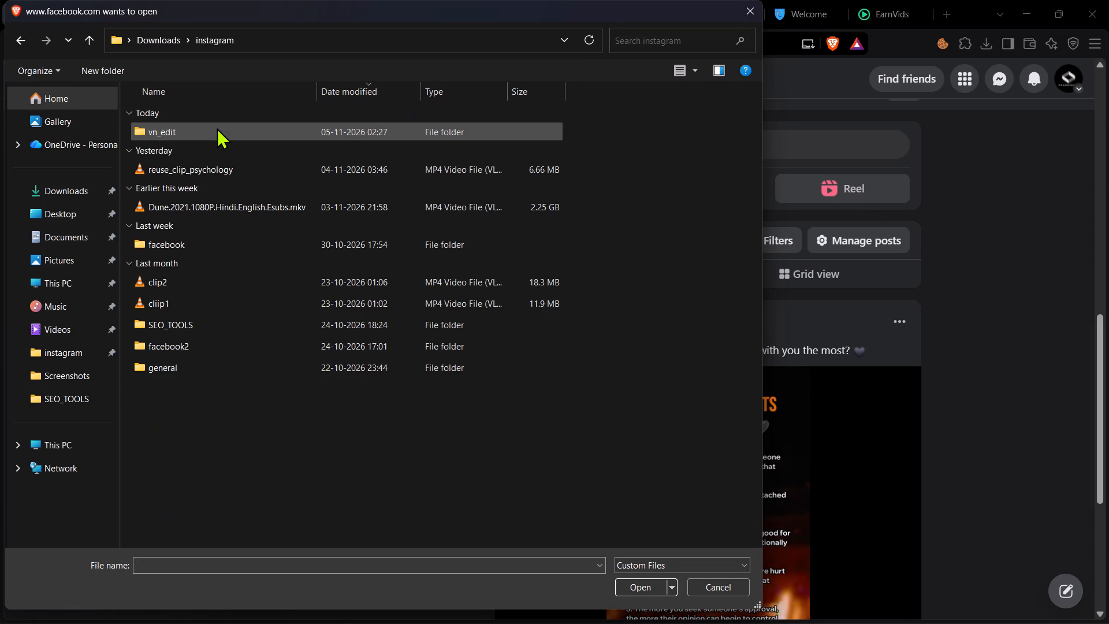
double_click(217, 128)
double_click(218, 136)
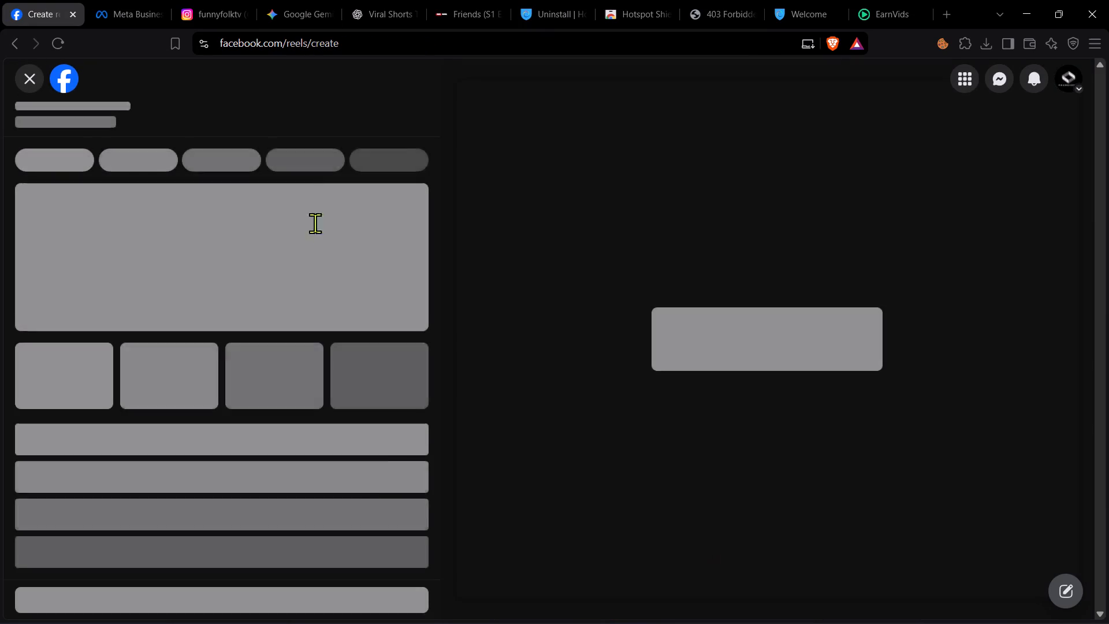
Fill the reel description with the copied dark social facts caption and its hashtags.
click(185, 223)
right_click(185, 223)
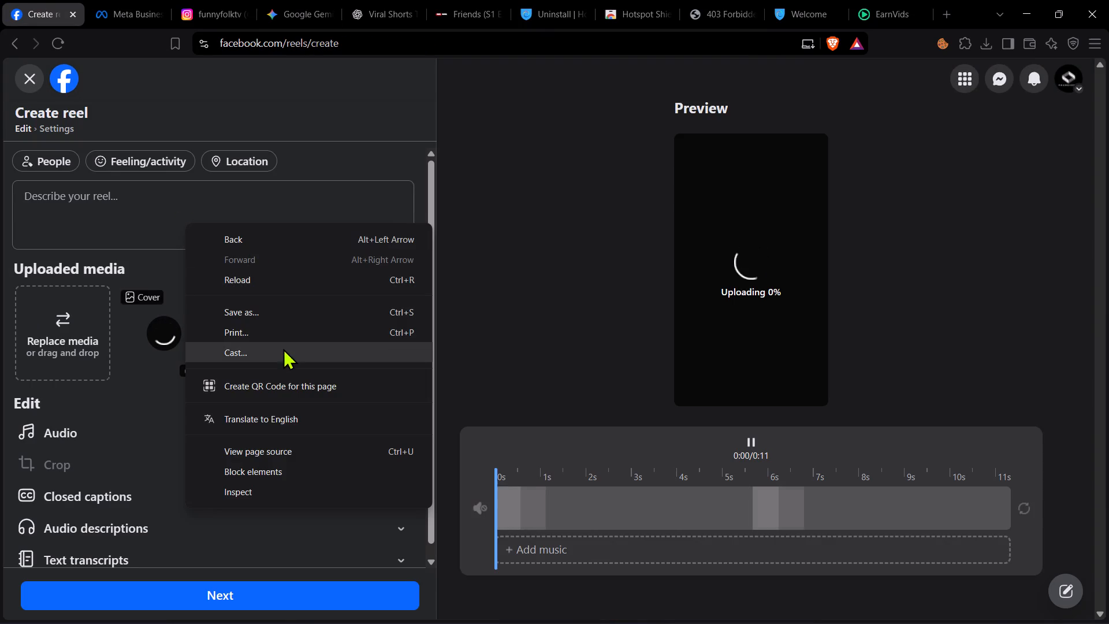
double_click(130, 220)
right_click(129, 220)
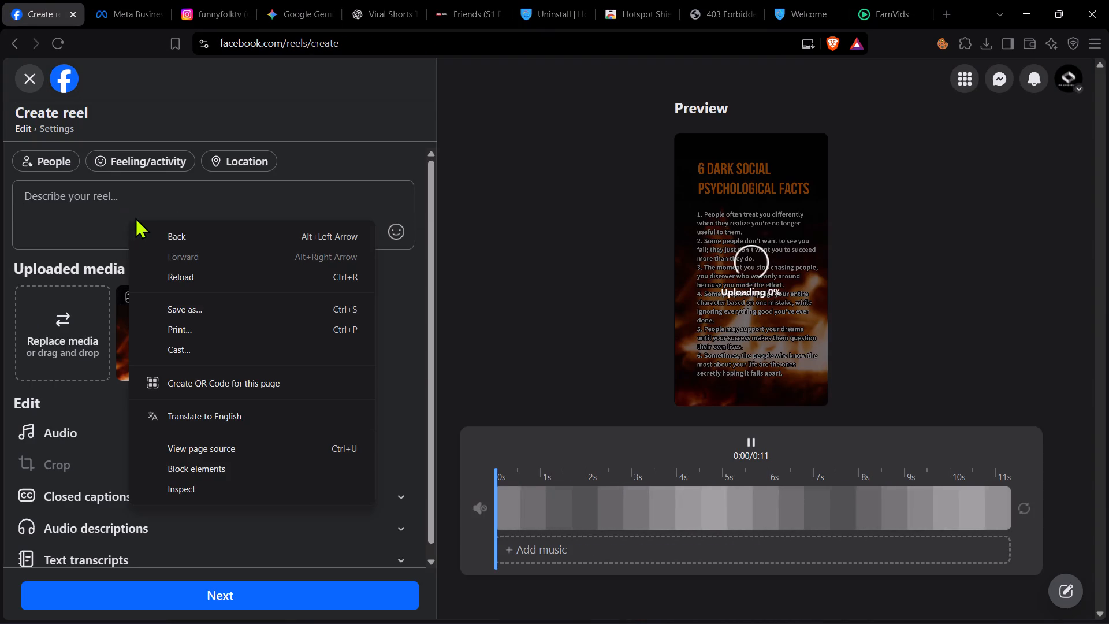
click(82, 196)
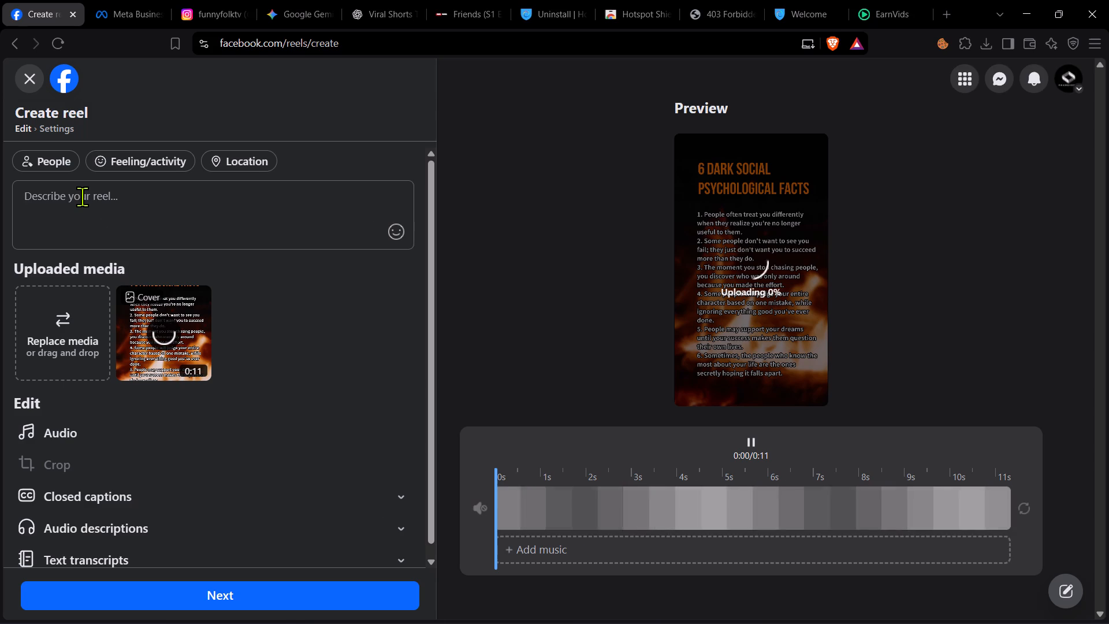
key(ctrl+v)
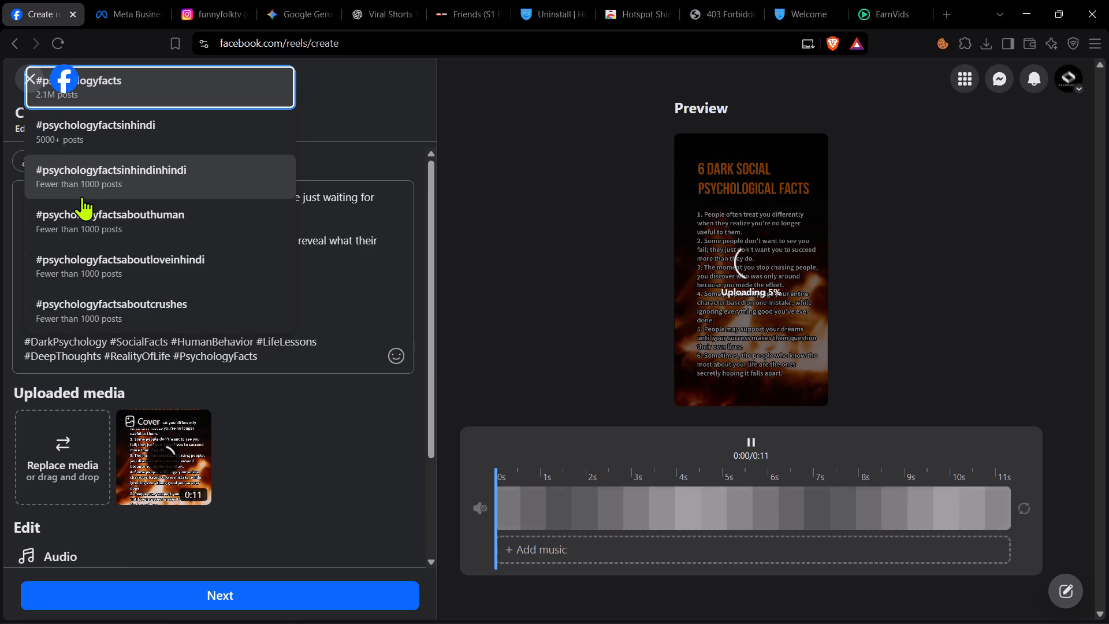
click(366, 270)
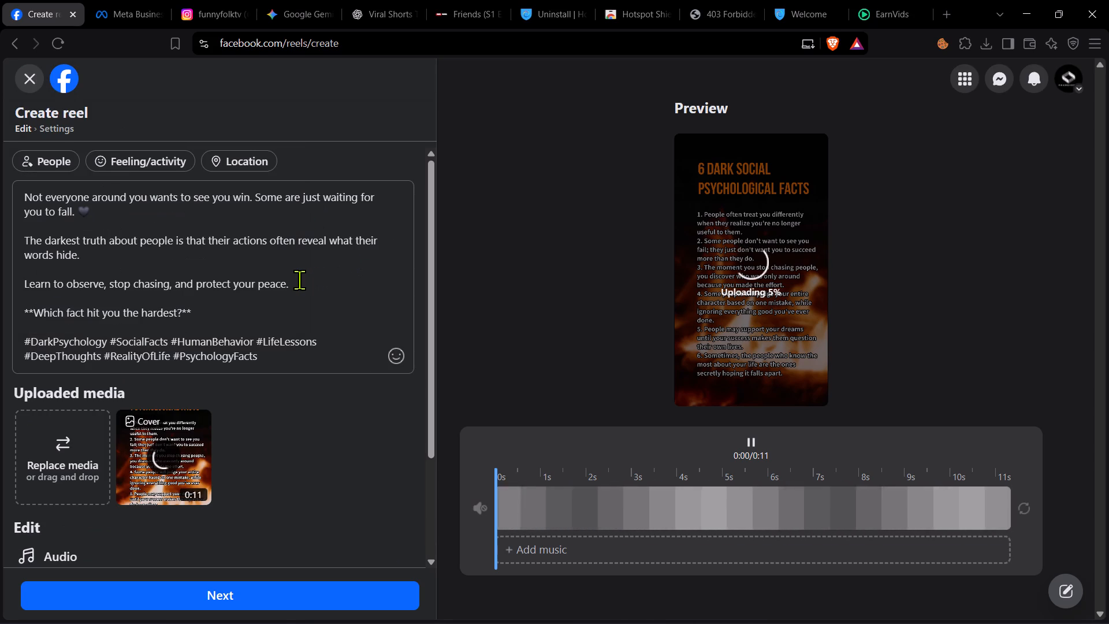
scroll(299, 280, down, 6)
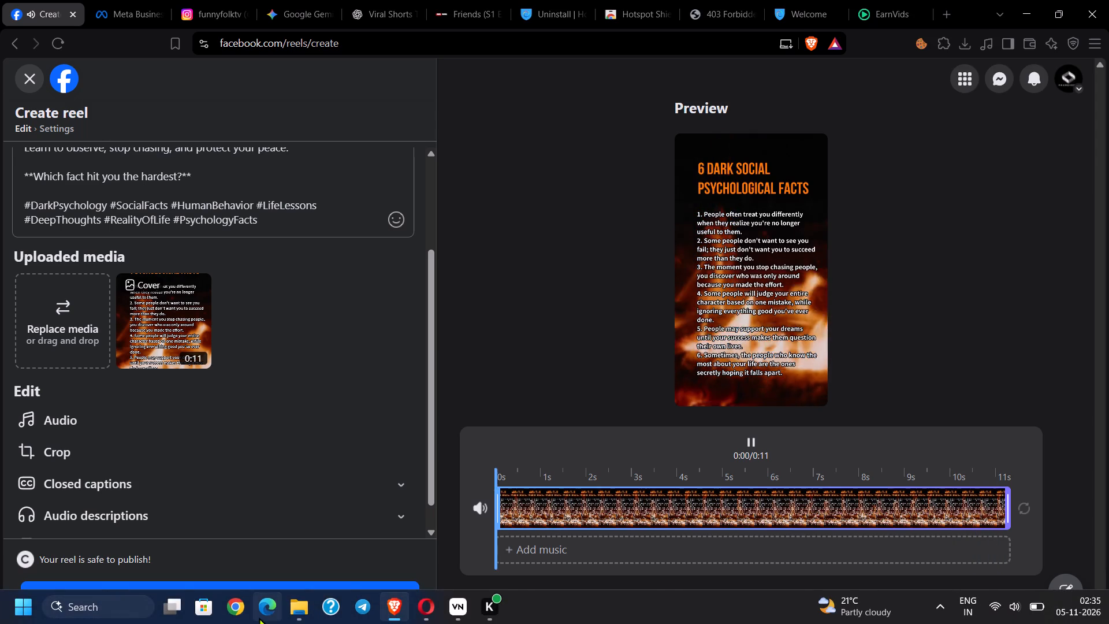
Continue to the reel's settings and post it publicly, leaving the sharing options as they are.
click(258, 593)
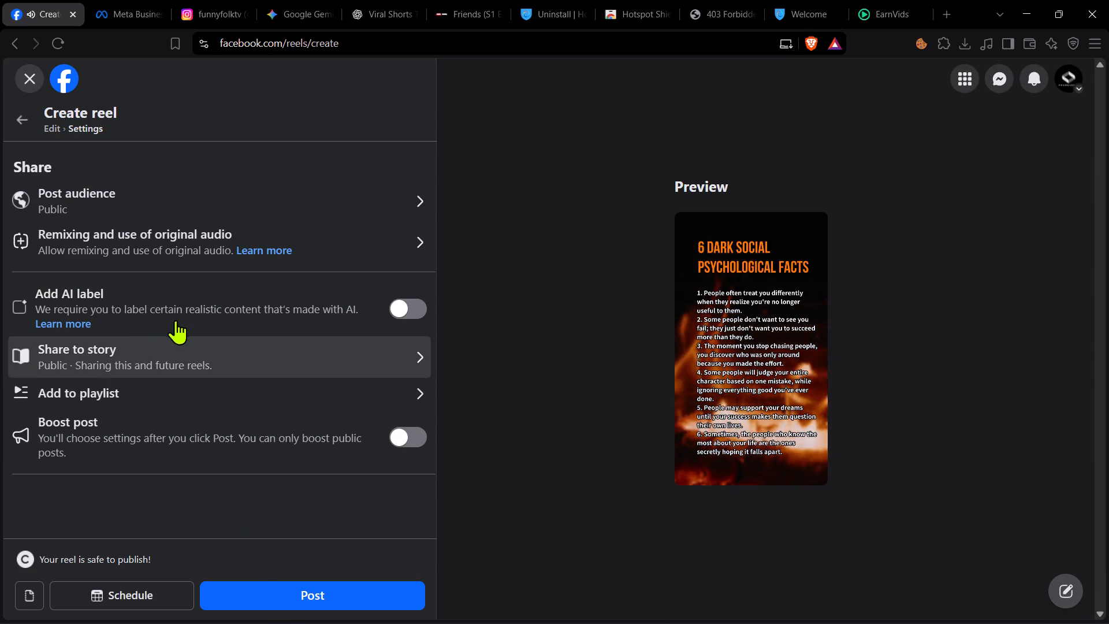
click(267, 592)
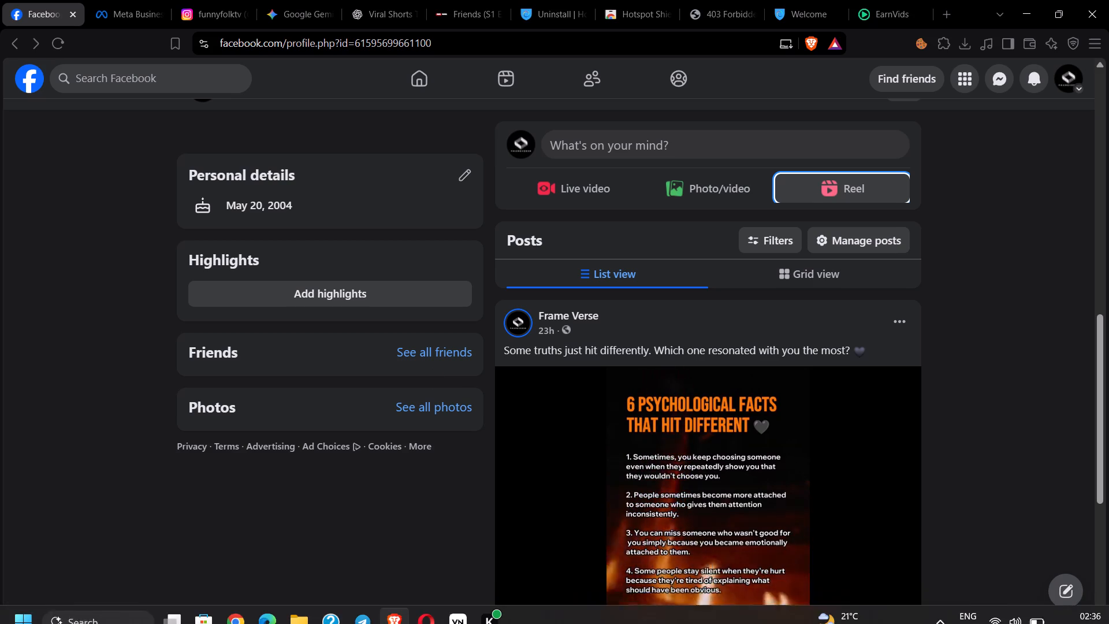
Switch to VN, open the favorite media in the library, and close the editor.
click(454, 620)
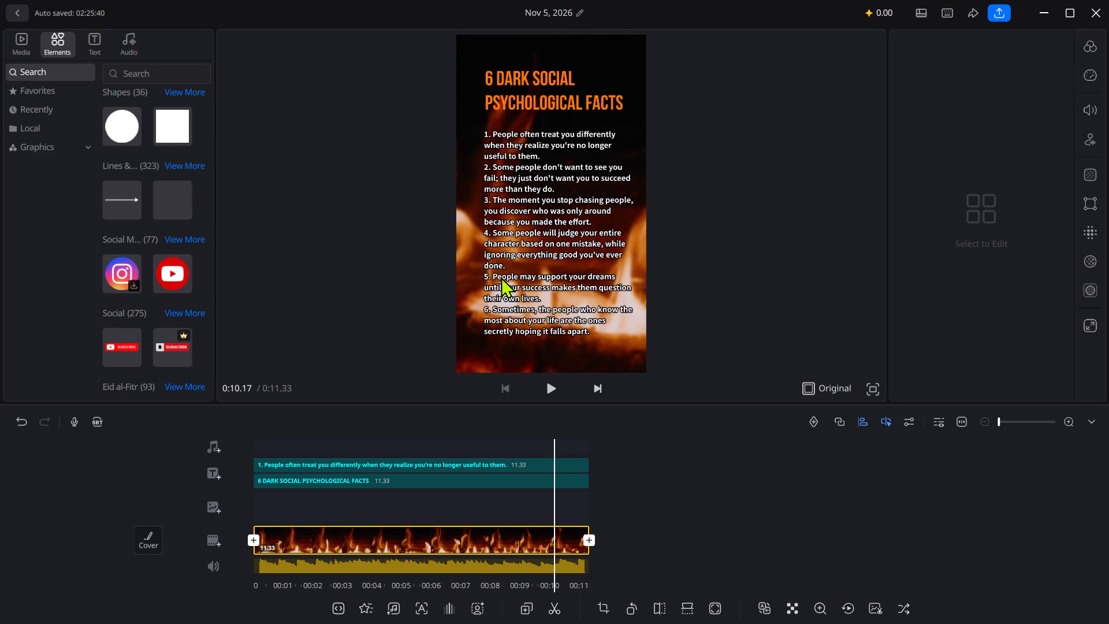
click(23, 42)
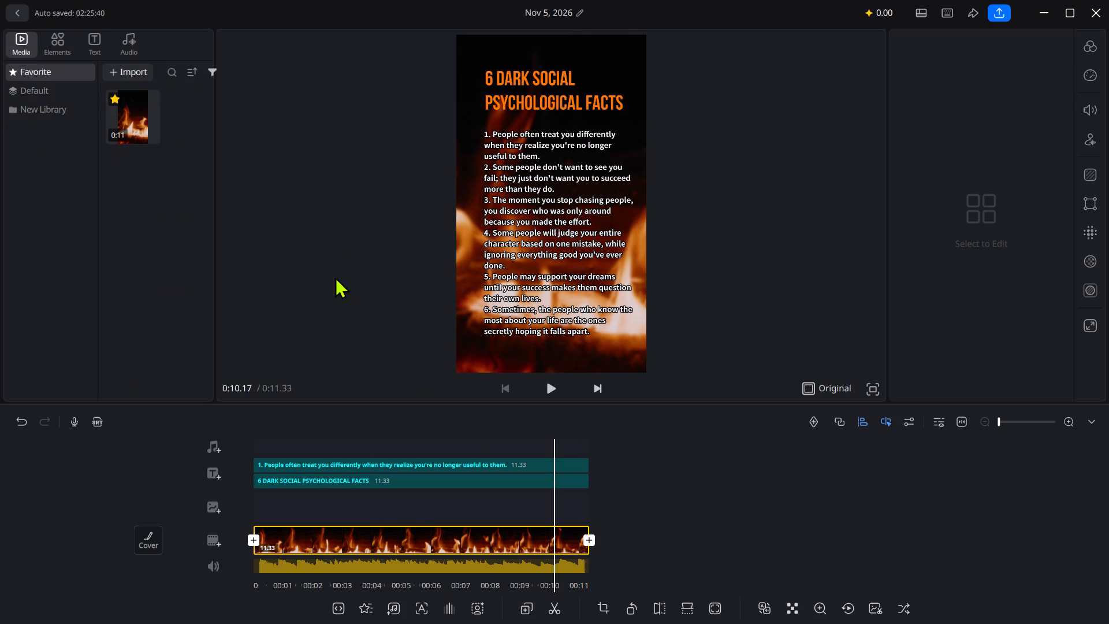
click(1108, 4)
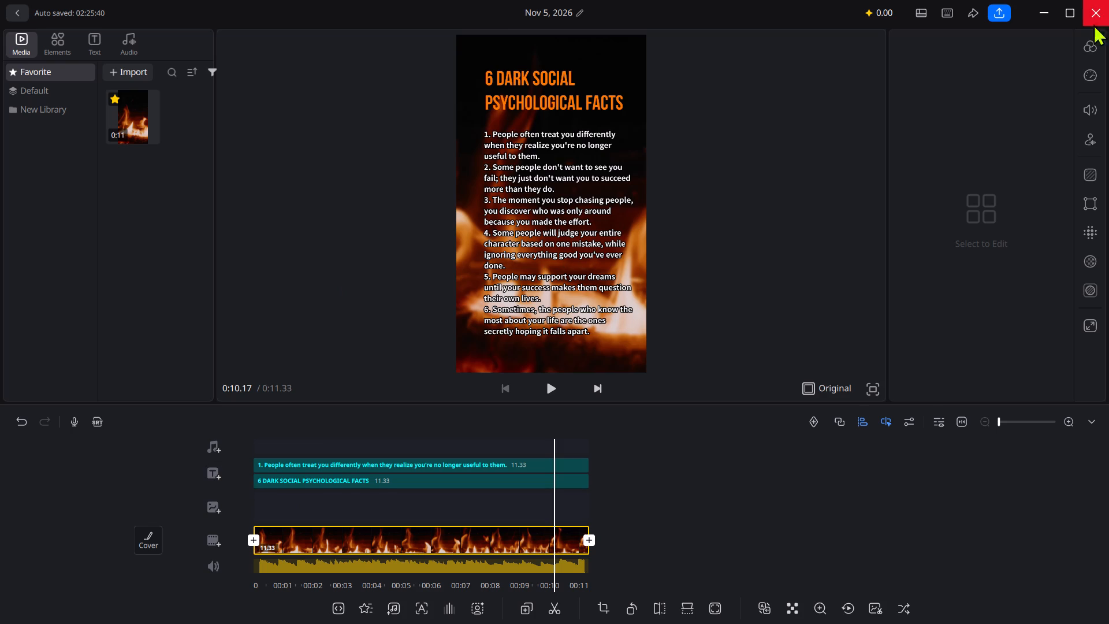
click(1102, 18)
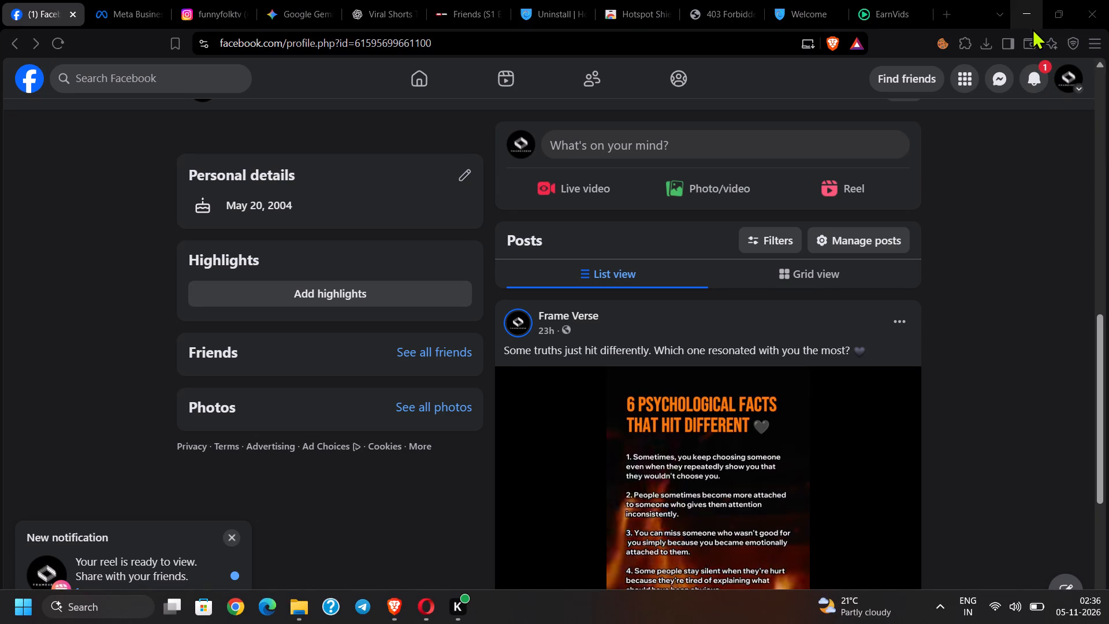
Switch the Facebook account in Brave to the Cosmoplex30 profile.
click(1066, 70)
click(959, 184)
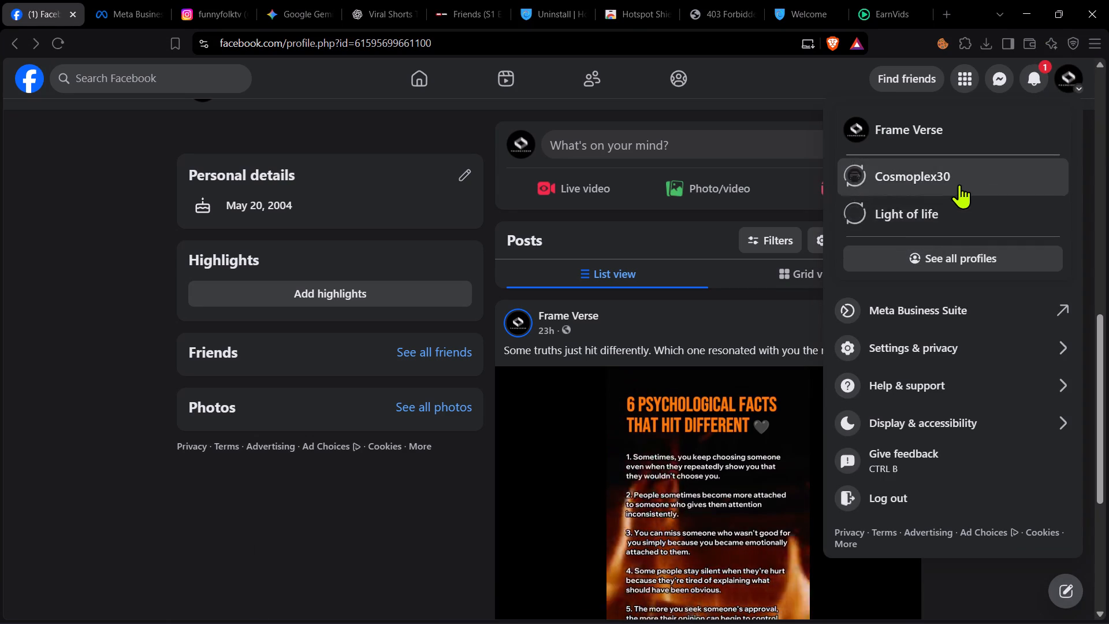